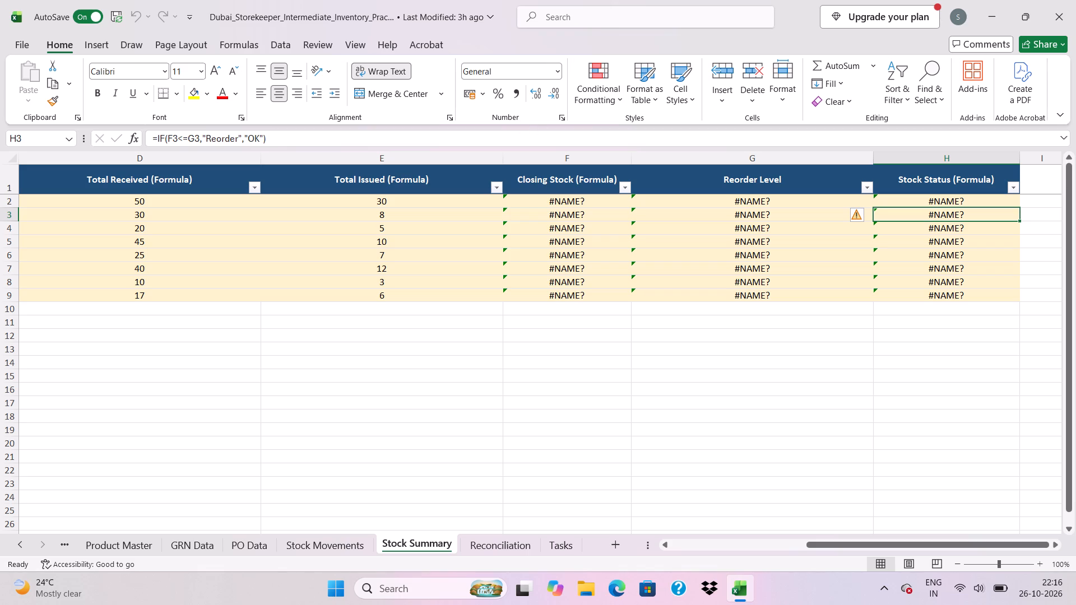
# Examine the closing stock, received quantity and net quantity formulas across the Stock Summary, PO Data and Stock Movements sheets.
pyautogui.click(575, 250)
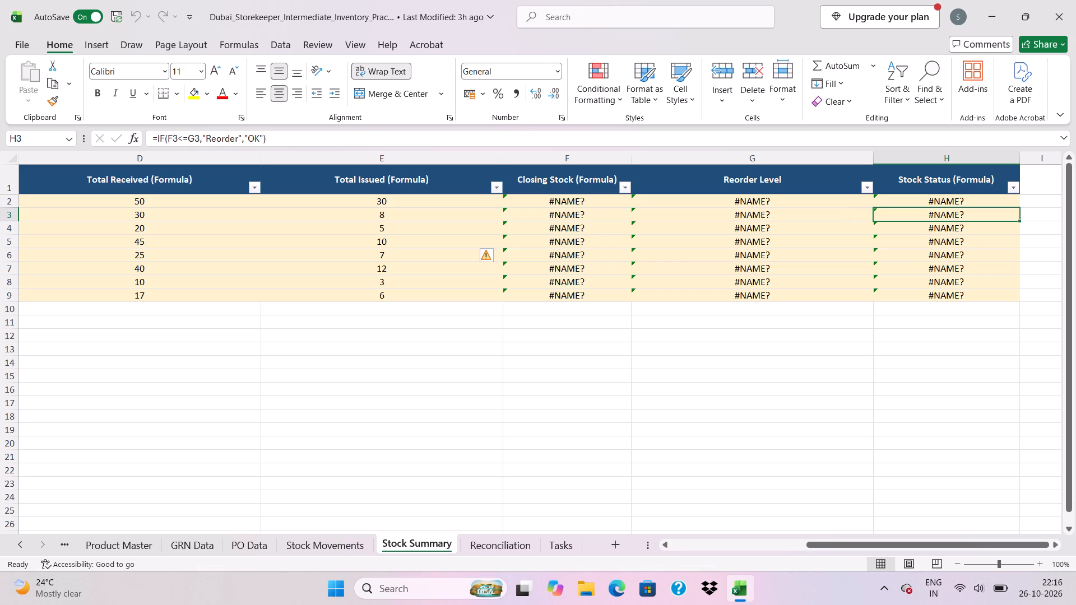
pyautogui.press('Return')
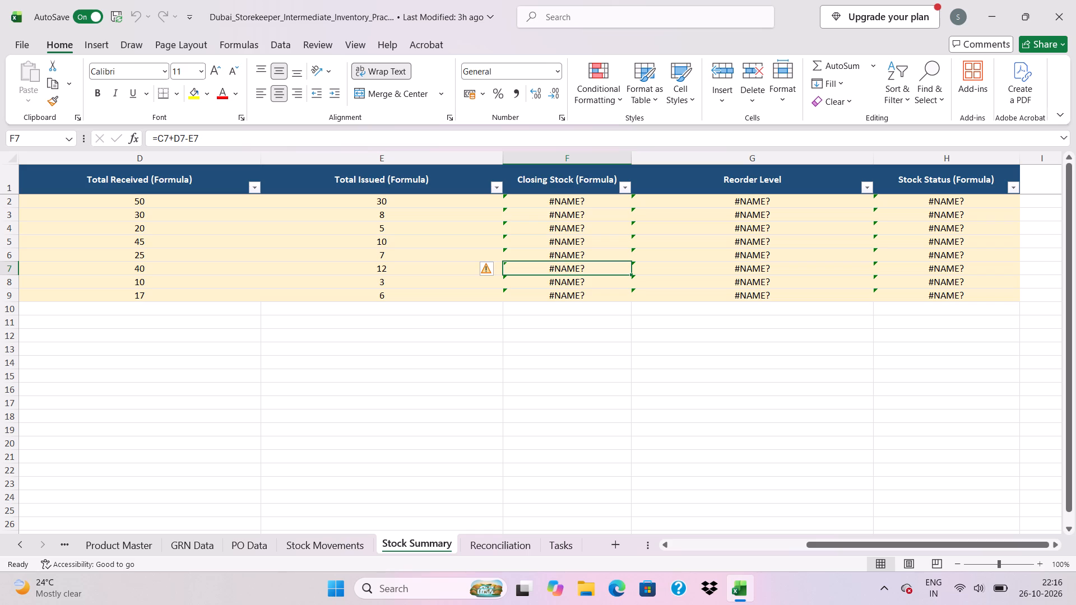
pyautogui.click(585, 201)
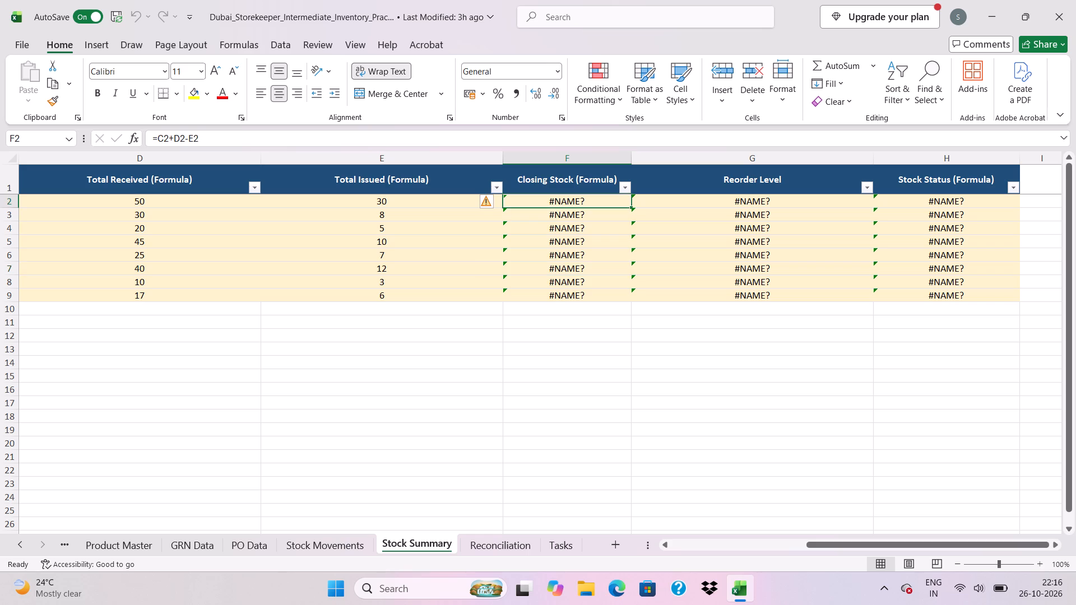
pyautogui.click(229, 553)
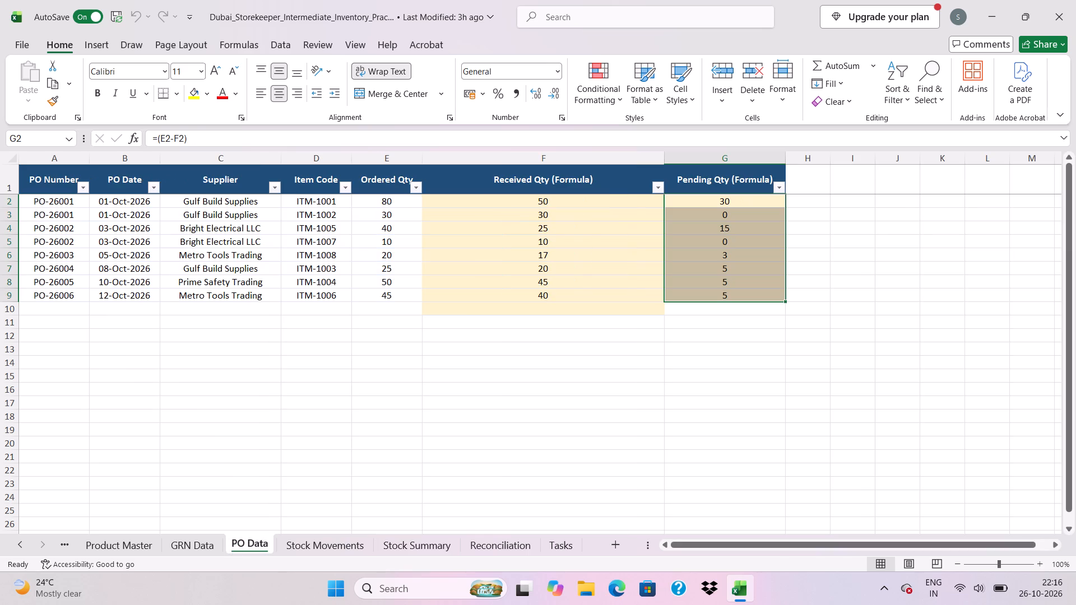
pyautogui.click(568, 199)
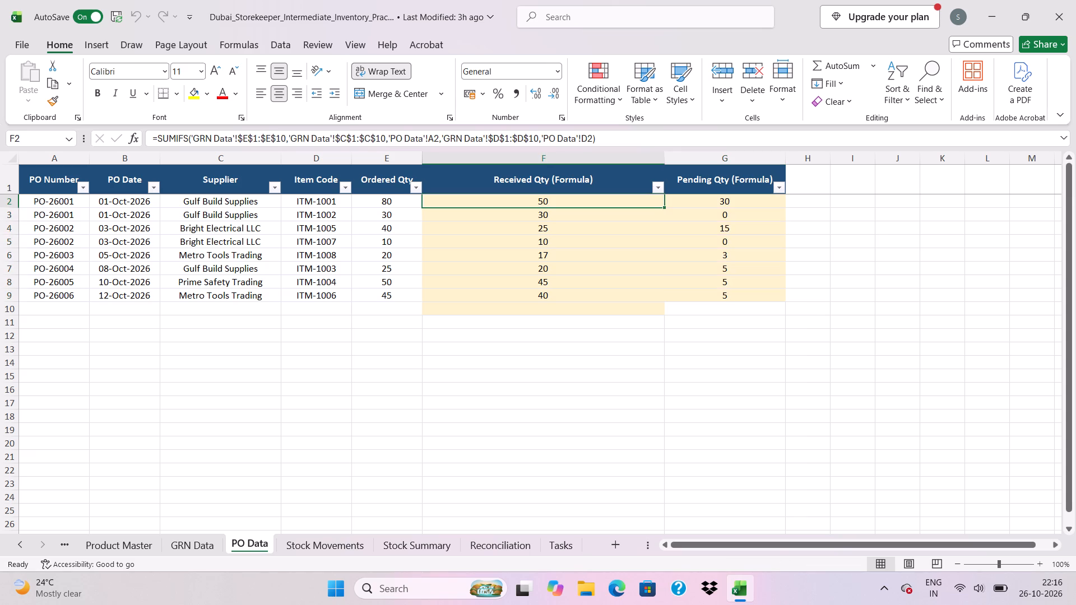
pyautogui.click(350, 547)
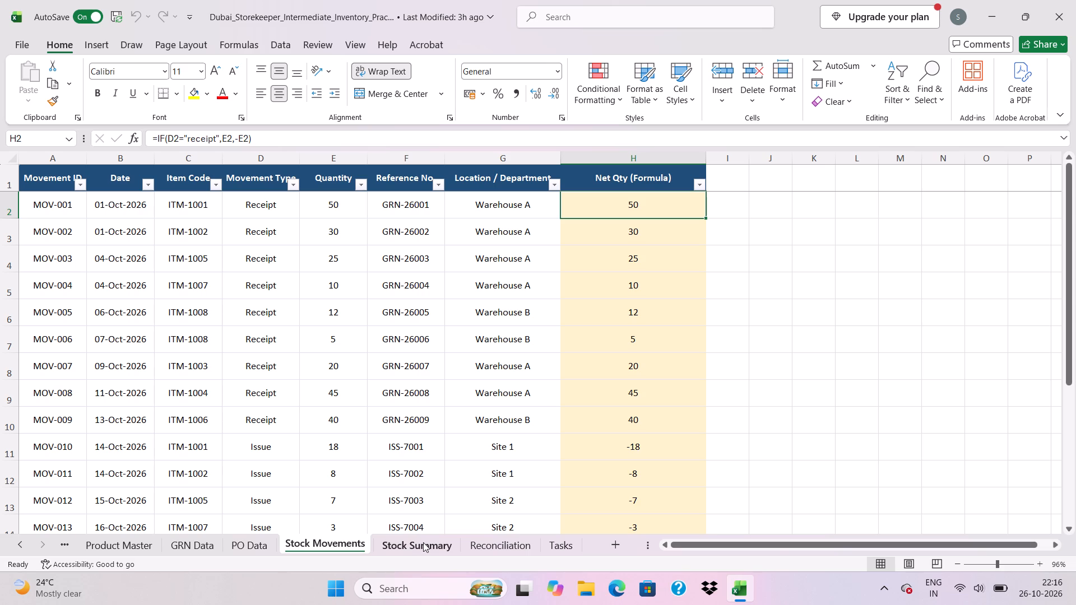
pyautogui.click(271, 534)
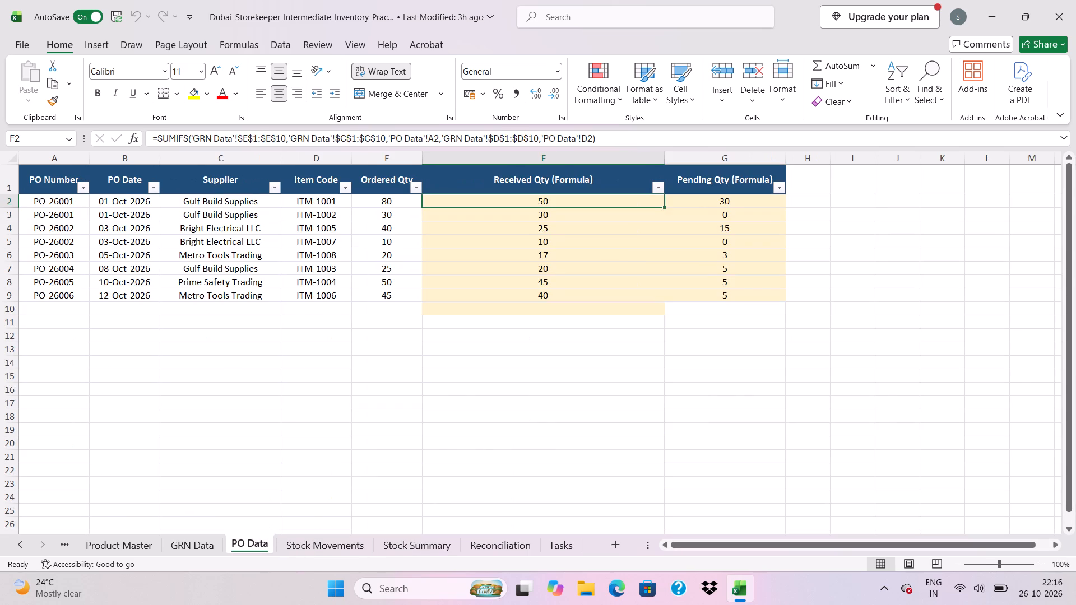
pyautogui.click(307, 548)
pyautogui.click(393, 541)
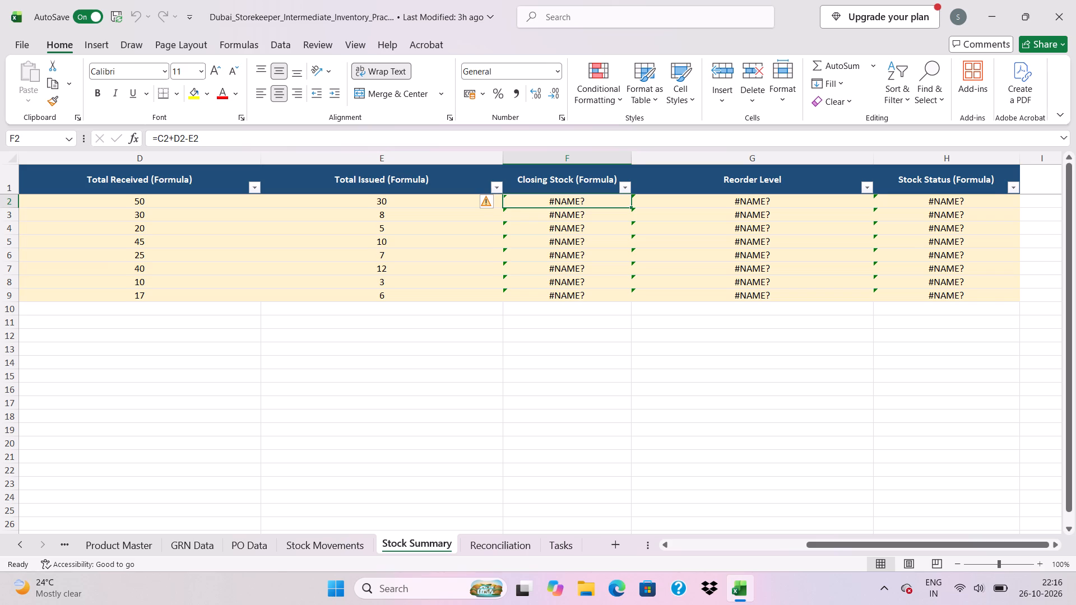
pyautogui.hscroll(-1, 302, 208)
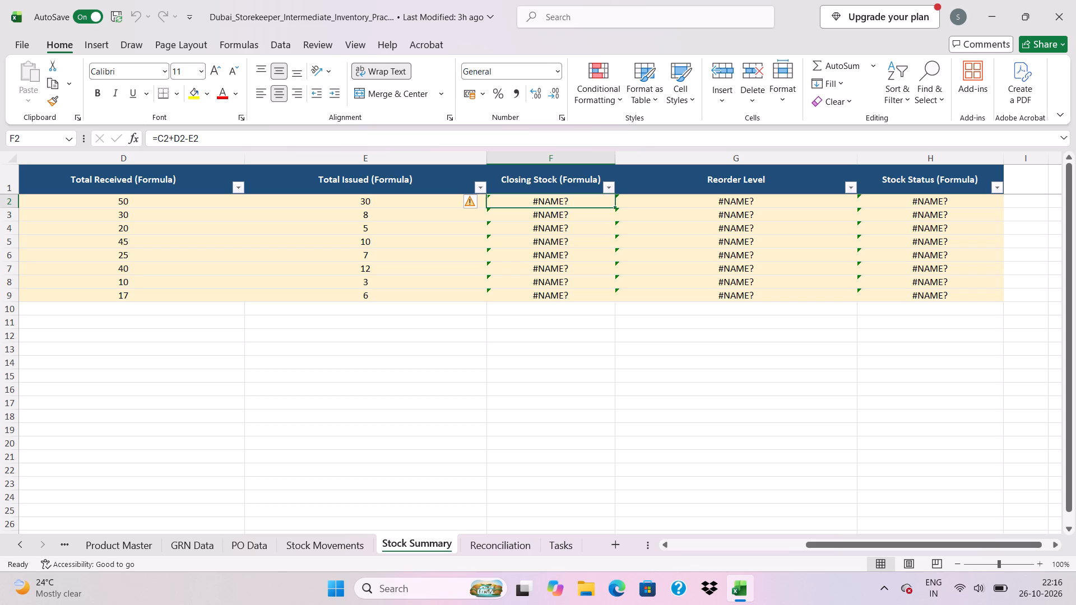
pyautogui.click(755, 202)
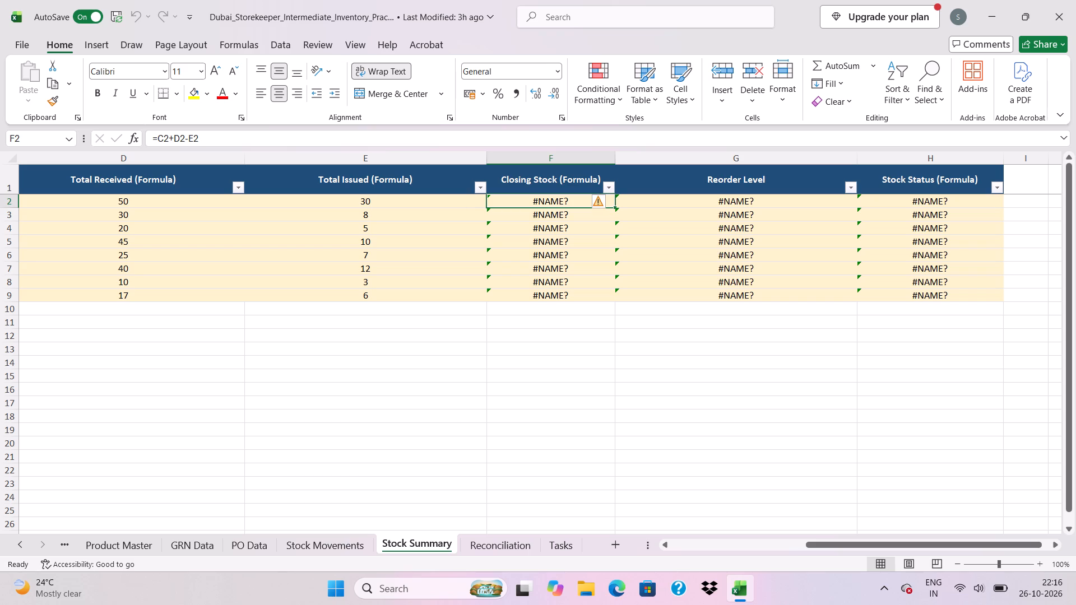
pyautogui.click(580, 199)
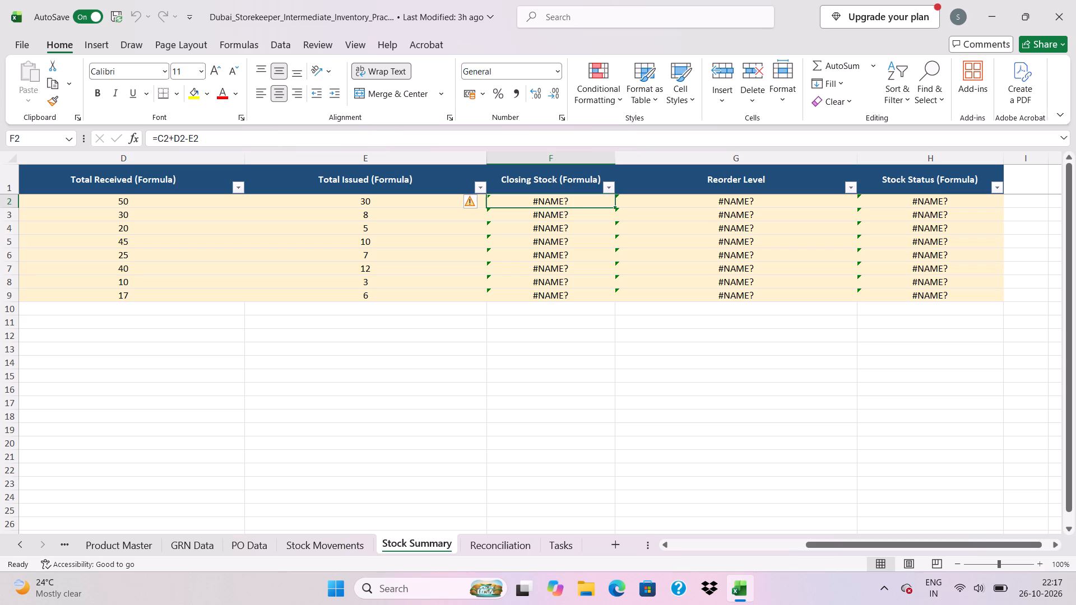
# Fill the Stock Summary header cell C1 with the Item Name (Lookup) header from the adjacent column B.
pyautogui.hscroll(3, 578, 236)
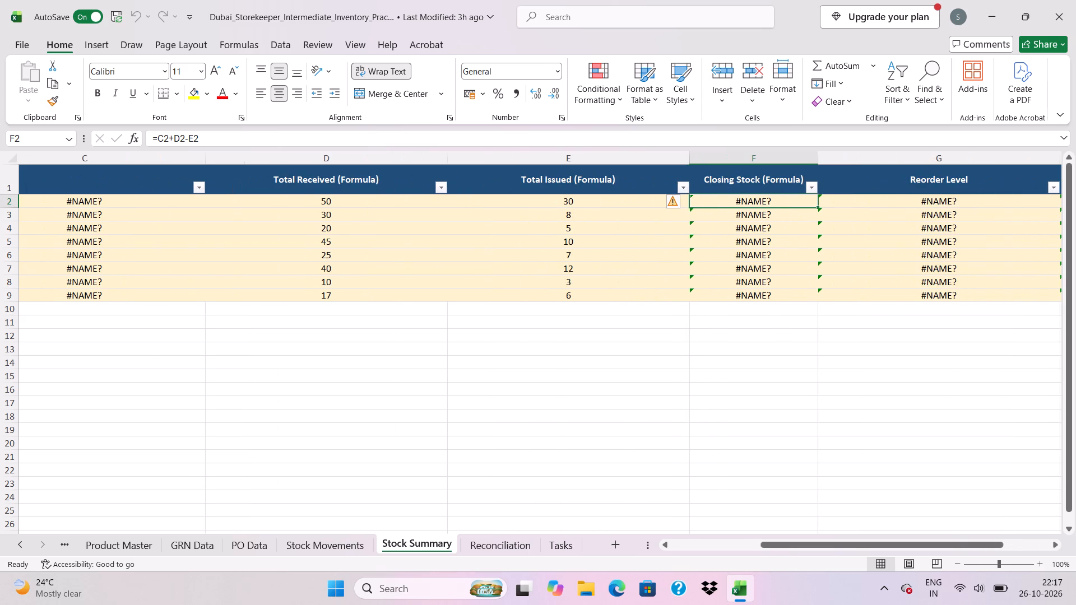
pyautogui.hscroll(9, 578, 236)
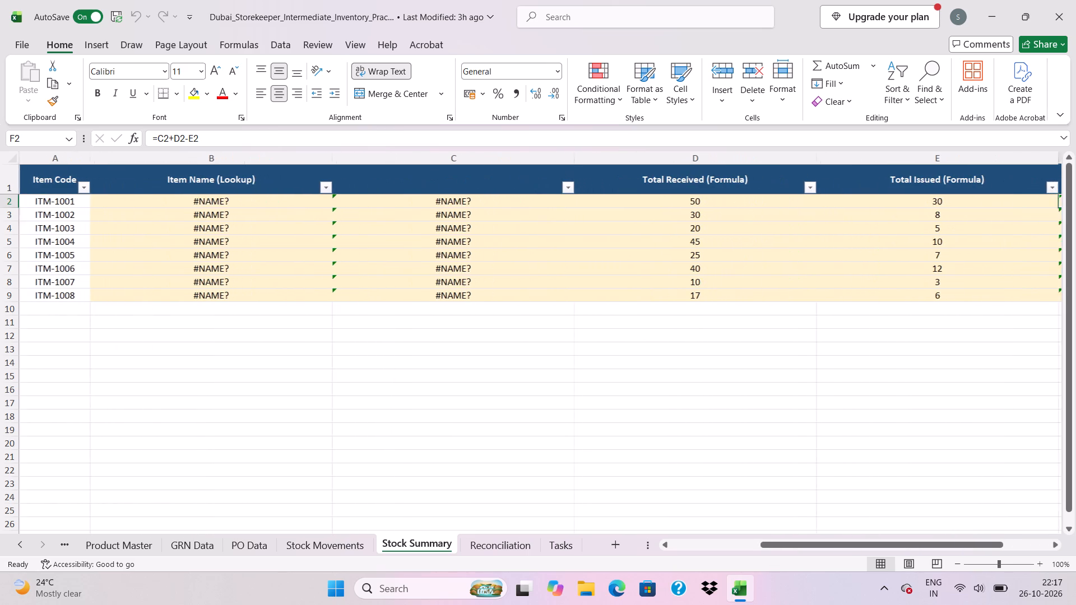
pyautogui.click(489, 188)
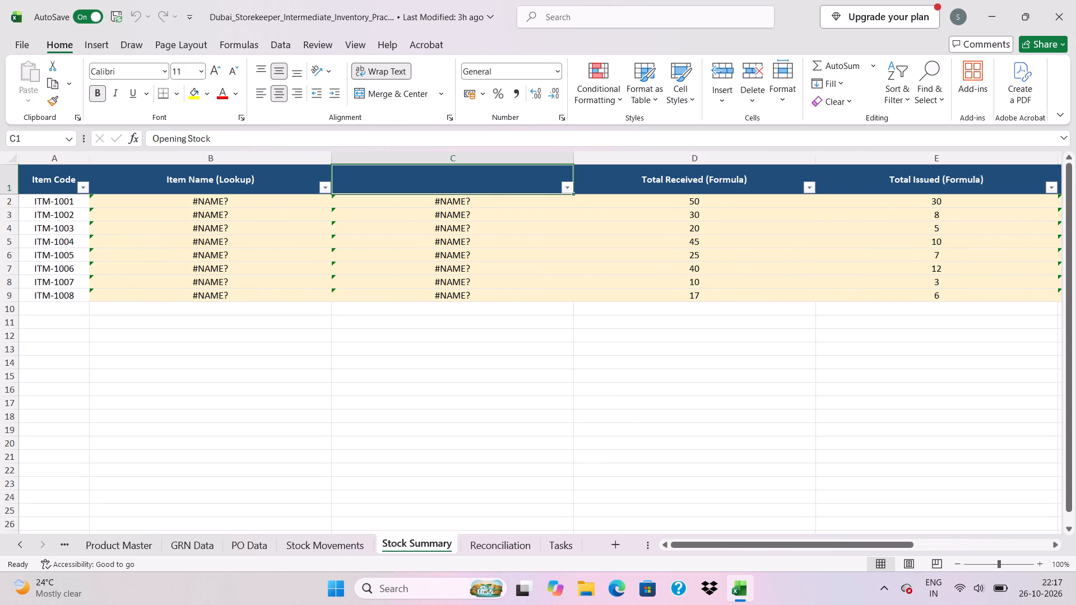
pyautogui.hotkey('ctrl', 'r')
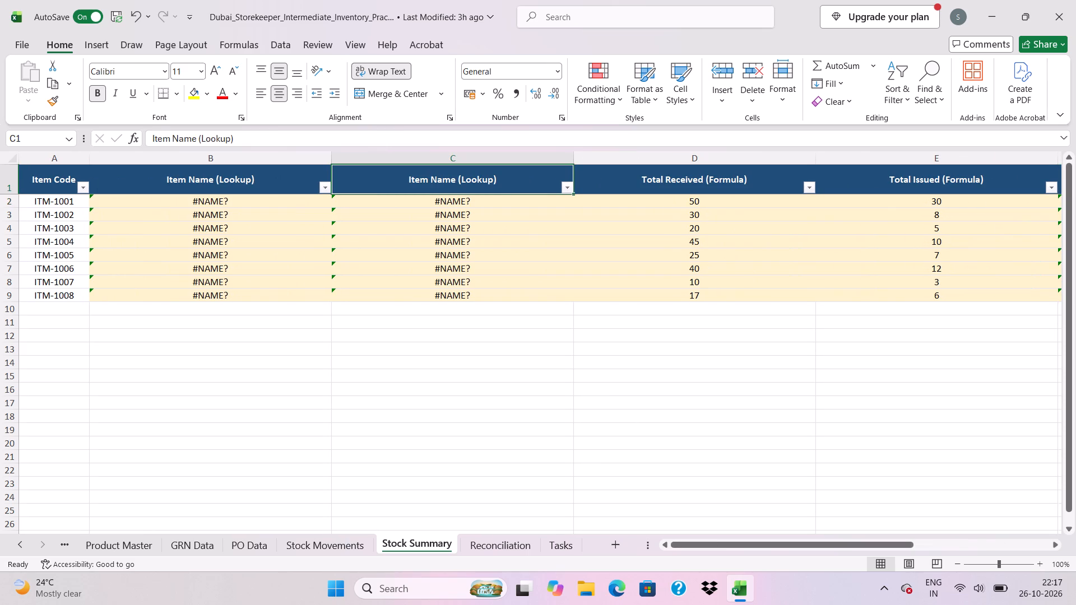
# Review the item name lookup in B2, the Reconciliation system stock formula, the Tasks list and the Stock Movements sheet.
pyautogui.click(261, 193)
pyautogui.click(252, 207)
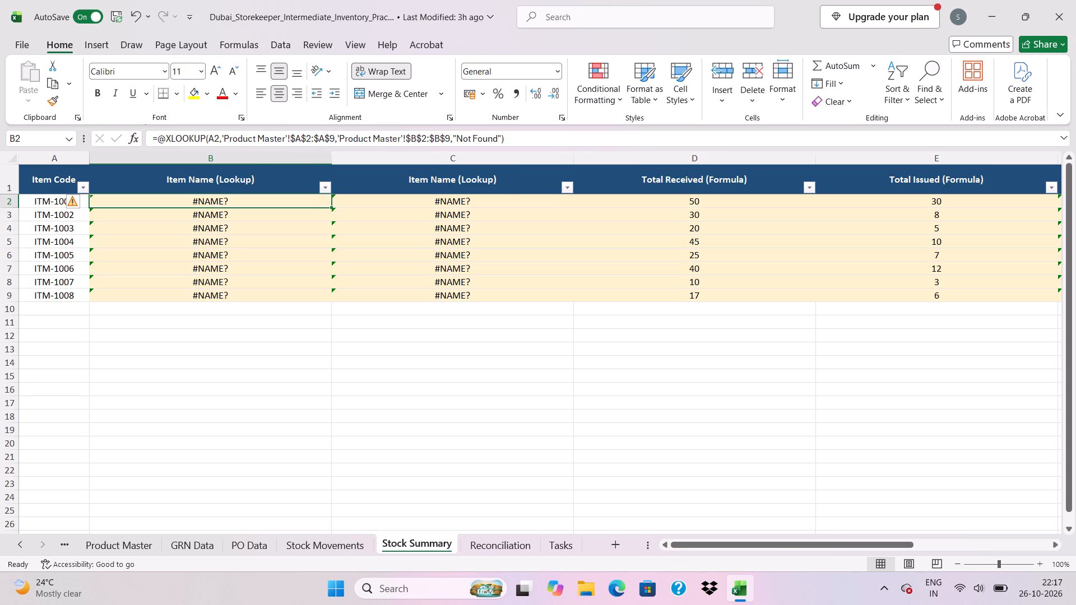
pyautogui.click(490, 549)
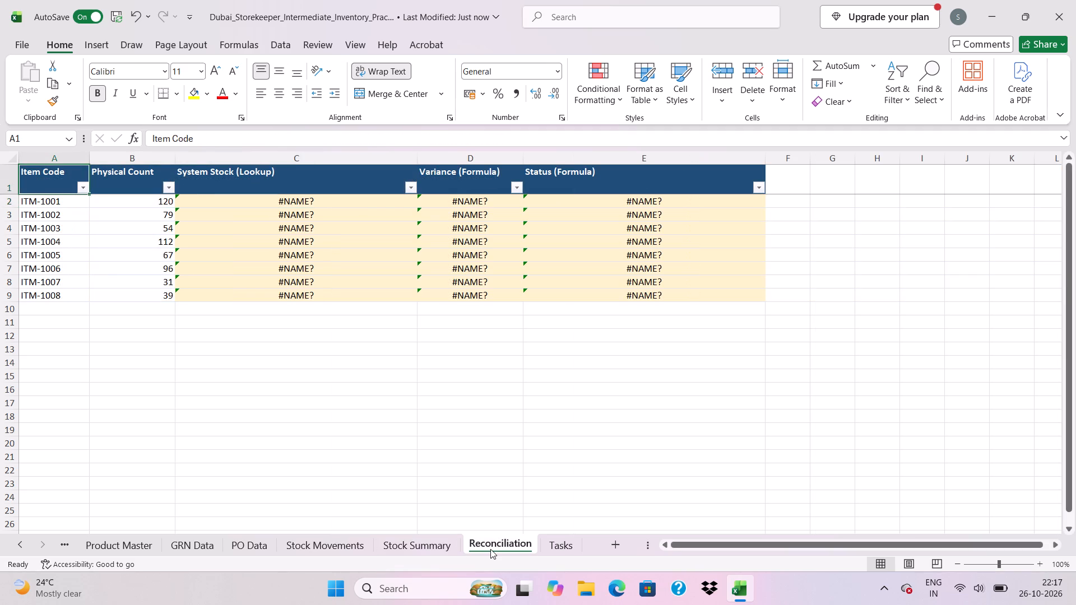
pyautogui.click(291, 205)
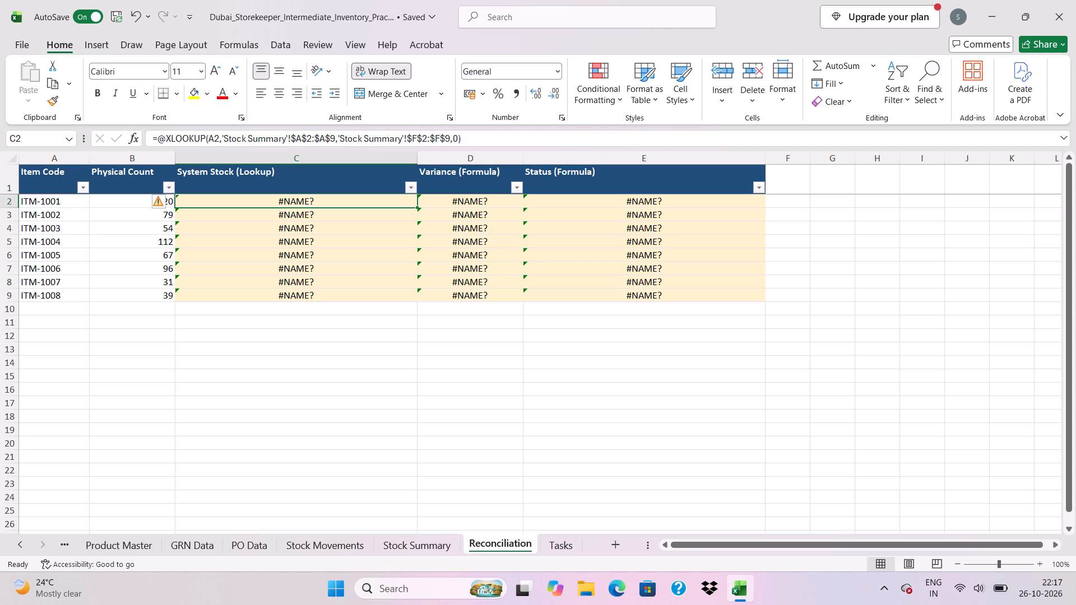
pyautogui.click(548, 549)
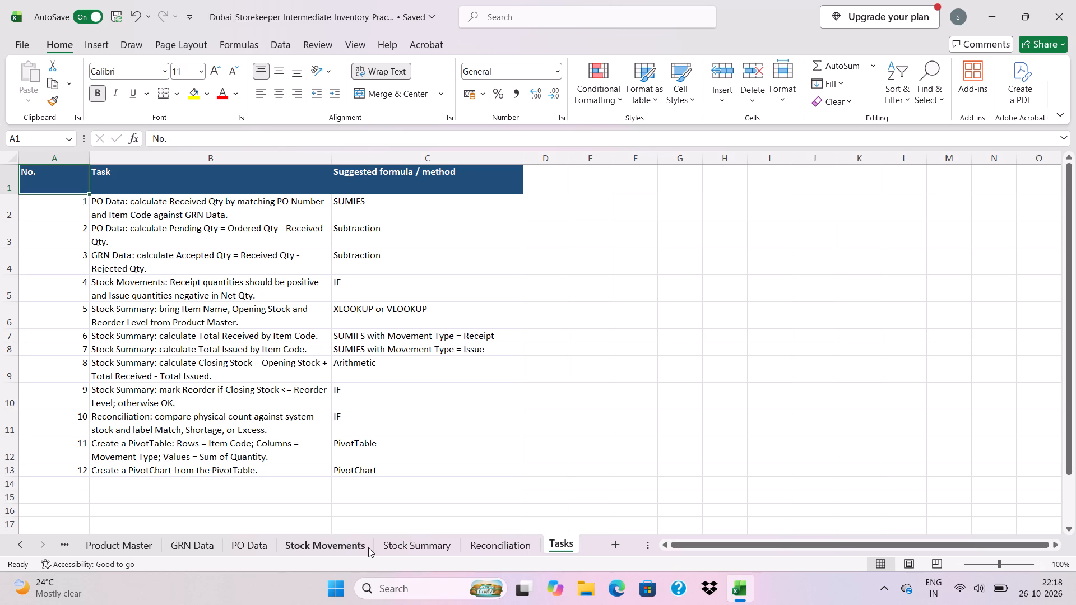
pyautogui.click(350, 544)
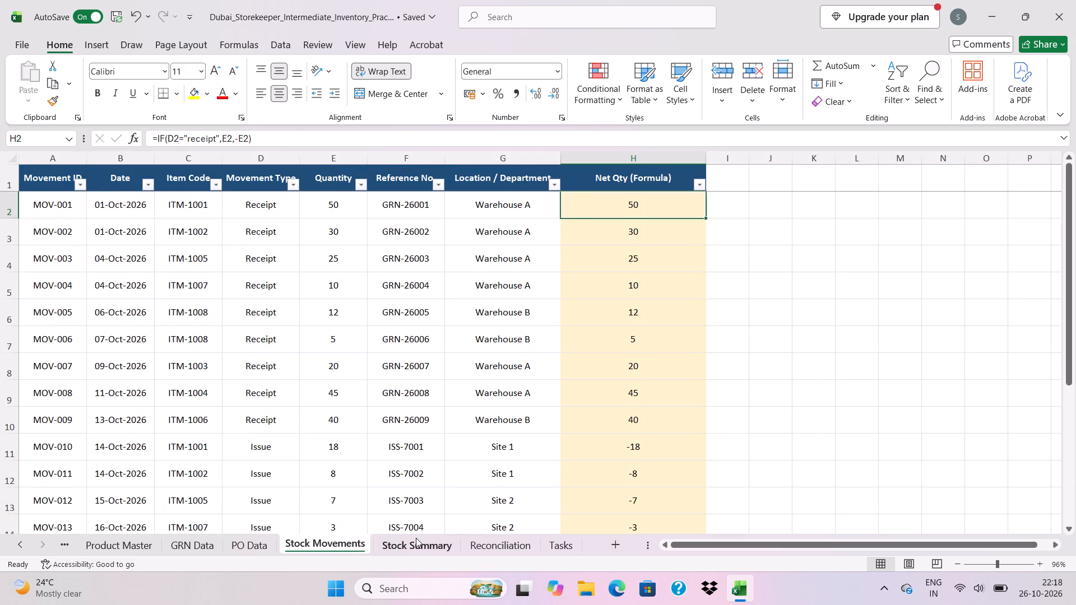
# Replace the Item Name formula in Stock Summary cell B2 with a new XLOOKUP that uses A2 as the lookup value.
pyautogui.click(416, 538)
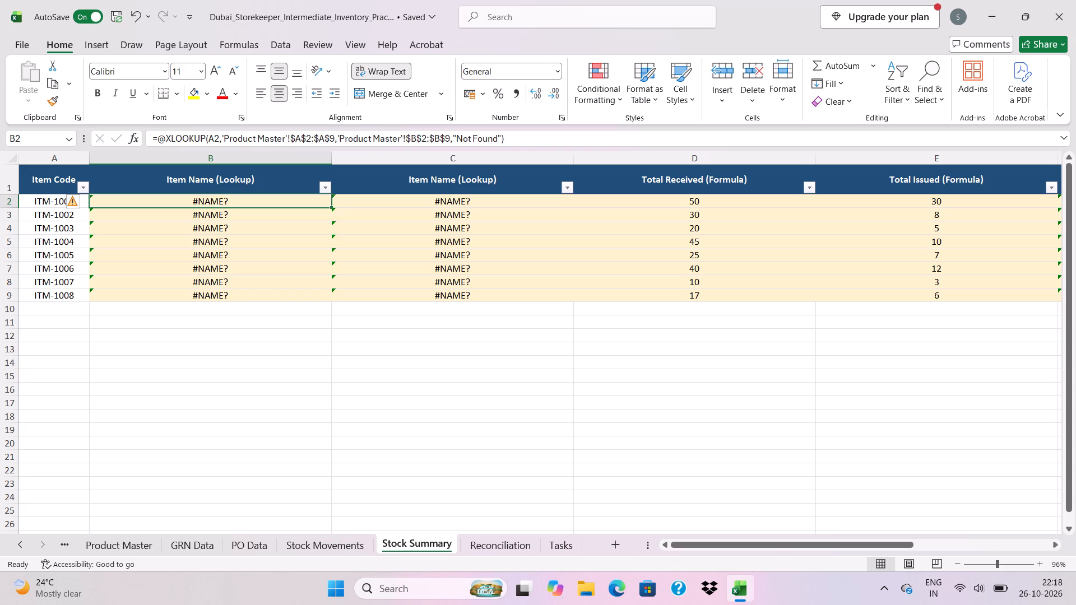
pyautogui.press('BackSpace')
pyautogui.press('BackSpace')
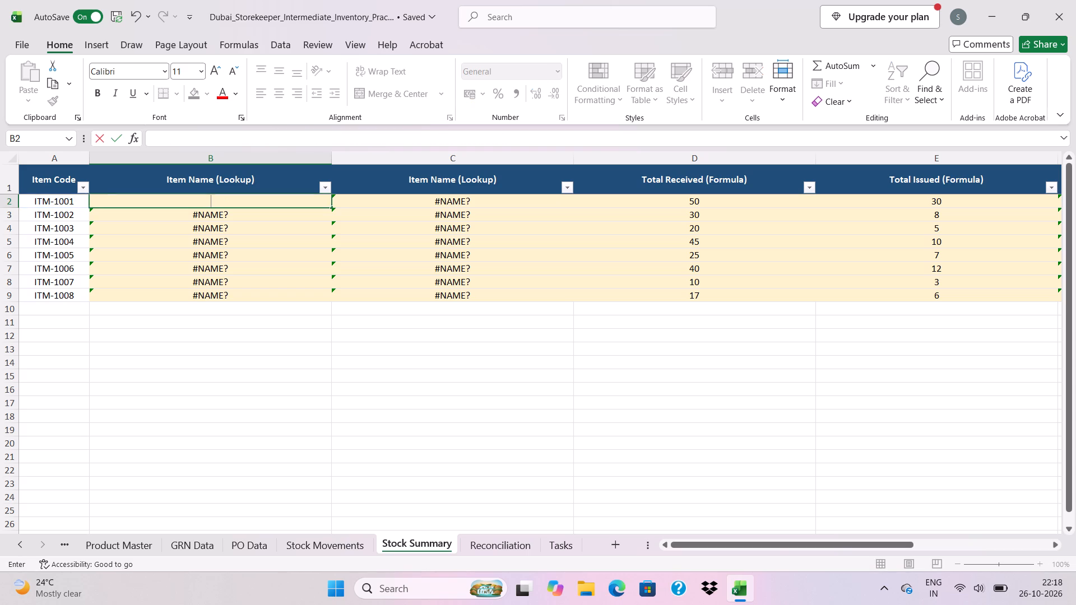
pyautogui.click(220, 196)
pyautogui.press('=')
pyautogui.write('xlooku[')
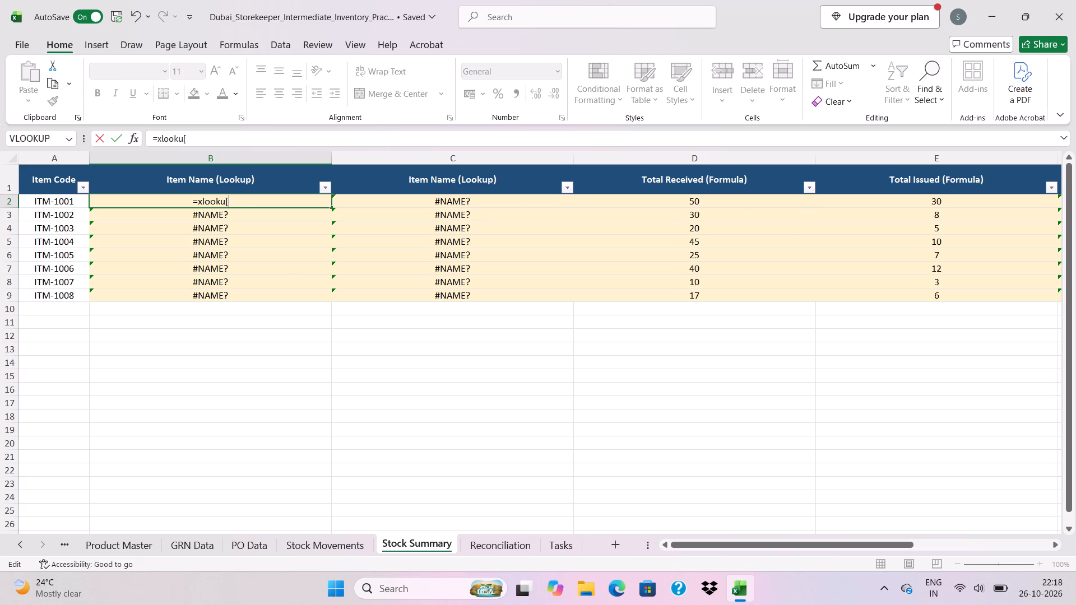
pyautogui.press('BackSpace')
pyautogui.press('p')
pyautogui.hotkey('shift', '(')
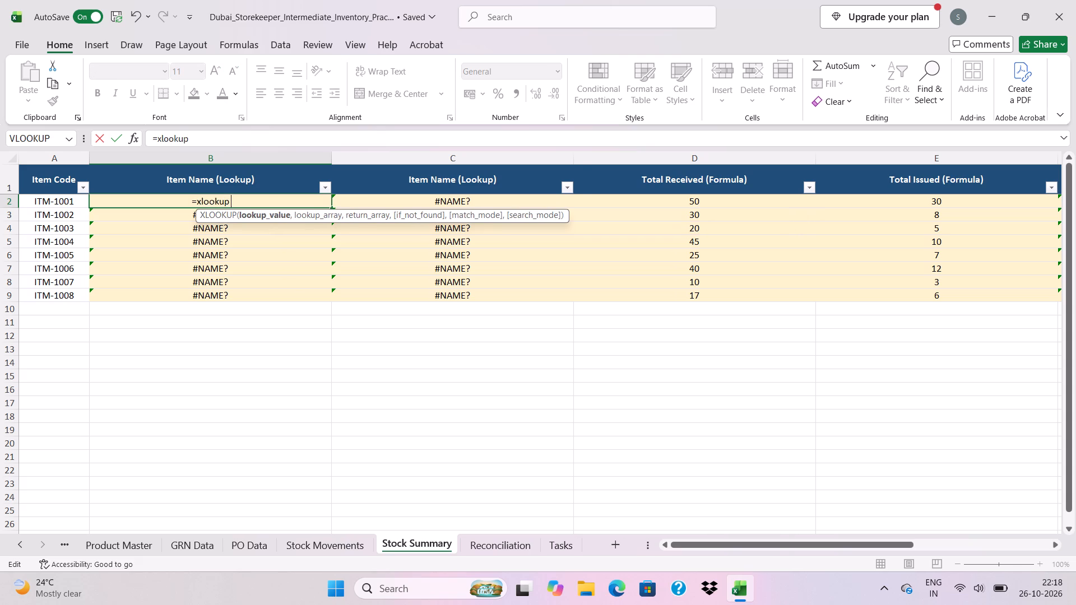
pyautogui.click(76, 203)
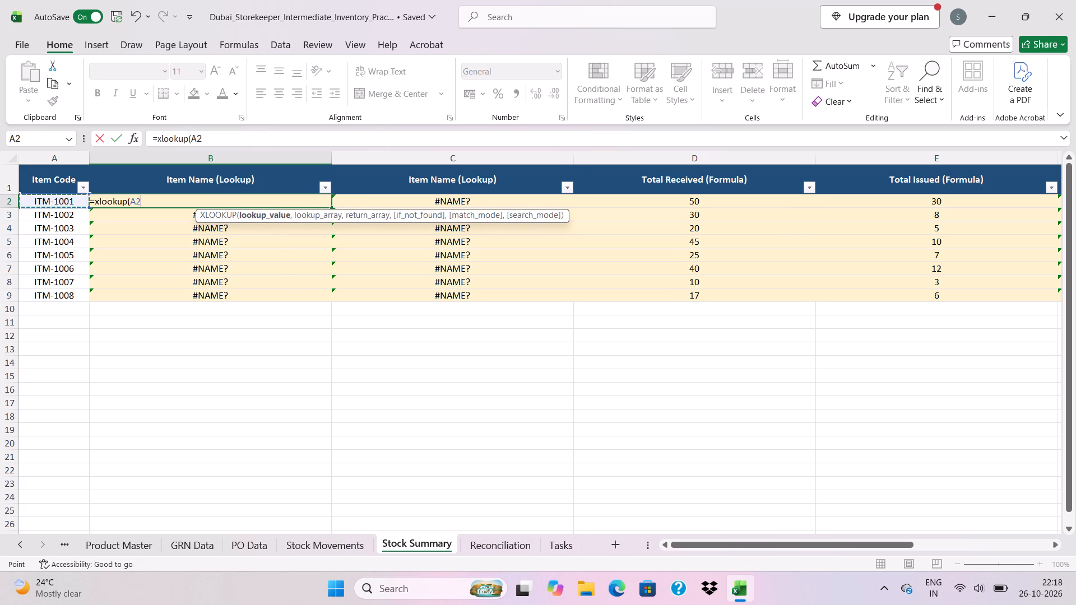
pyautogui.press(',')
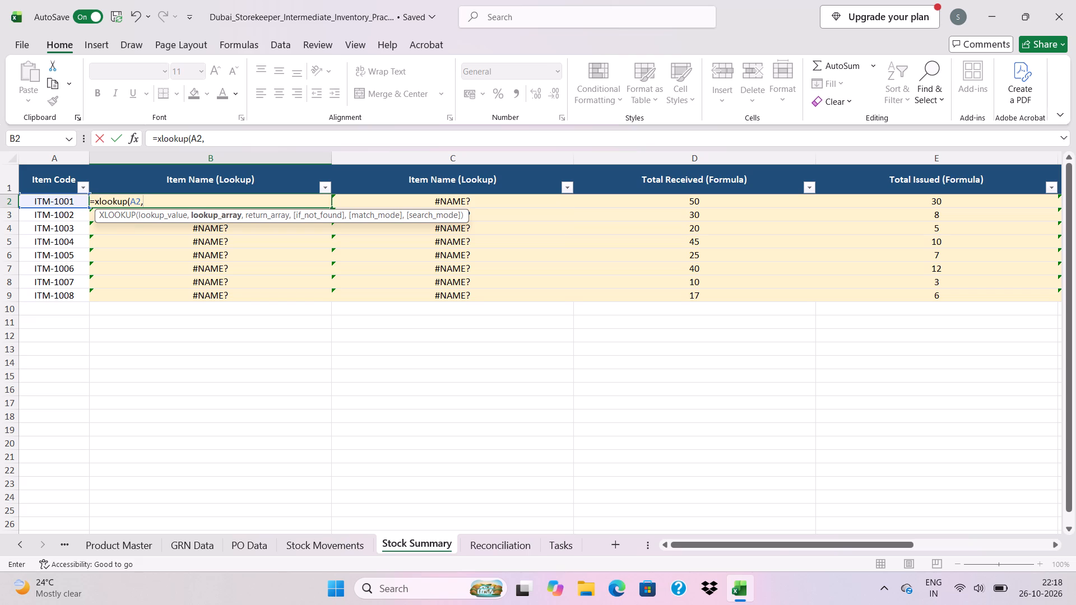
# Complete the B2 XLOOKUP with lookup range 'Product Master'!$A$1:$A$9, return range 'Product Master'!$B$1:$B$9 and 0 if not found.
pyautogui.click(124, 538)
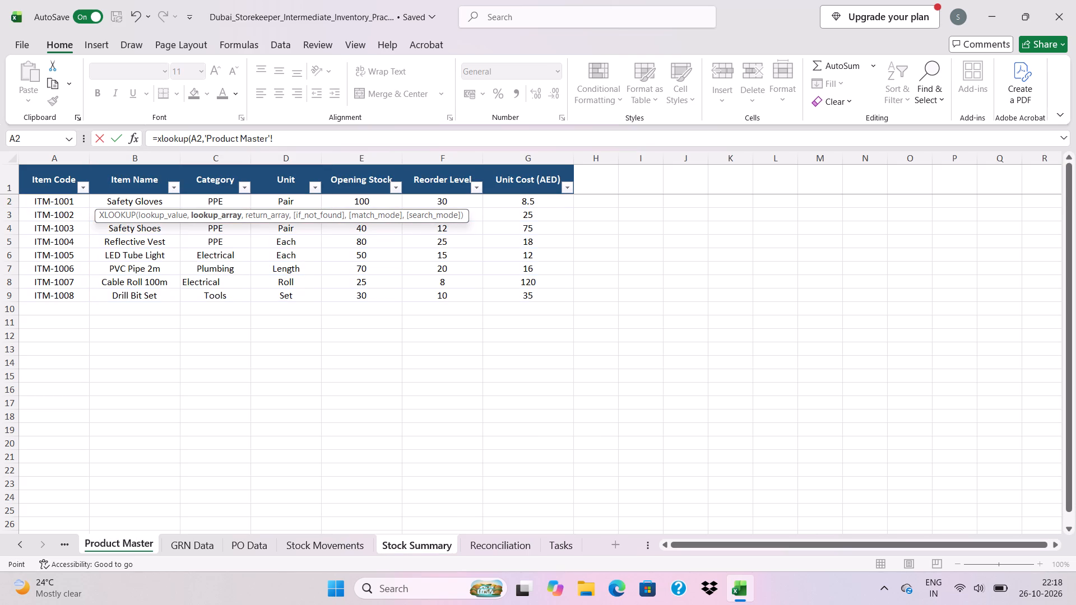
pyautogui.moveTo(55, 189); pyautogui.dragTo(56, 292)
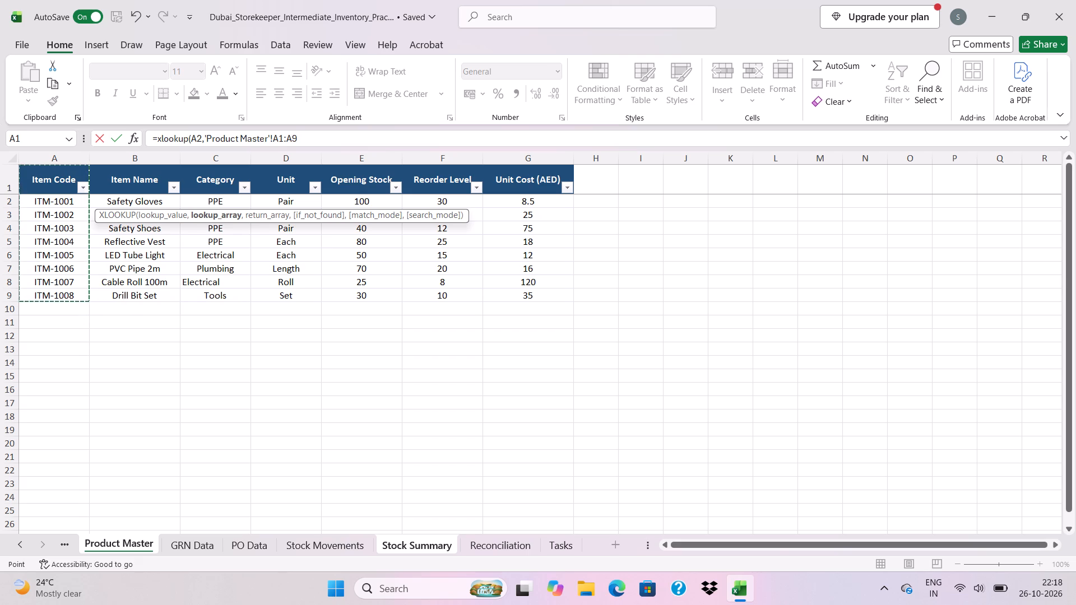
pyautogui.press('F4')
pyautogui.press(',')
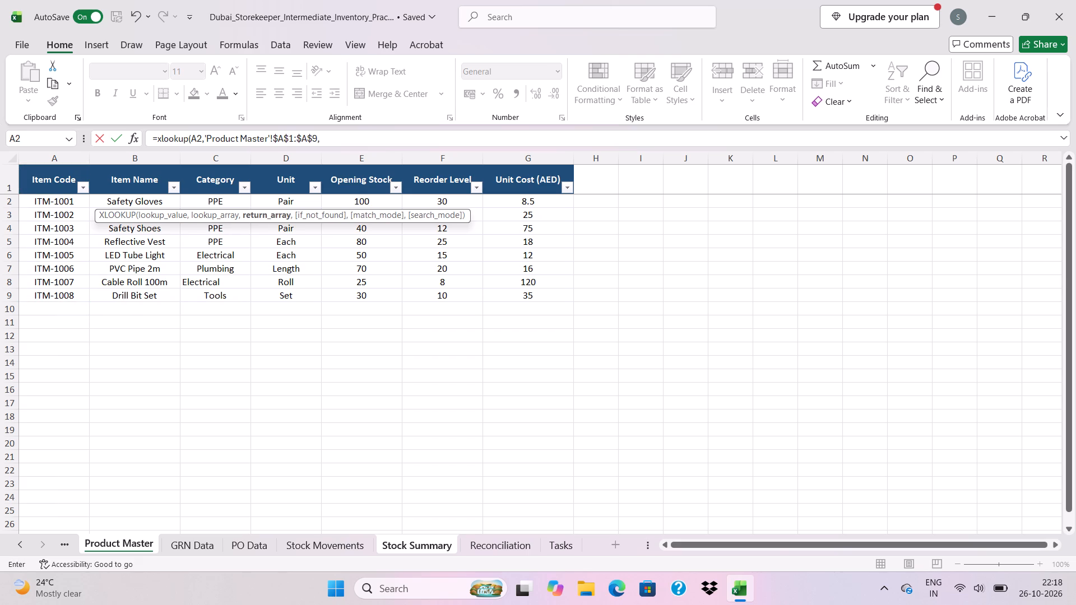
pyautogui.moveTo(134, 176); pyautogui.dragTo(145, 288)
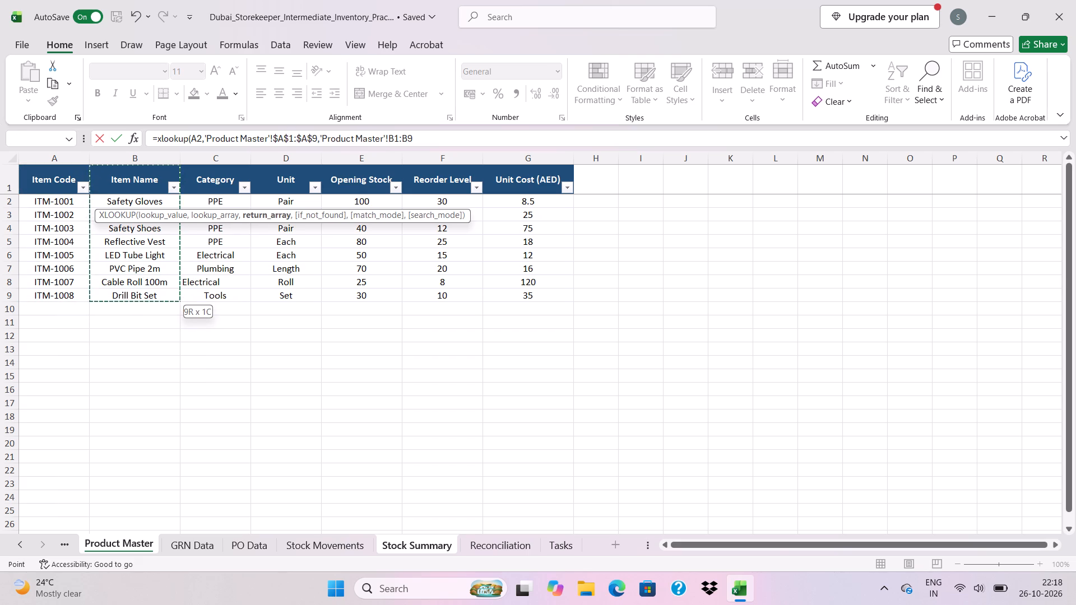
pyautogui.moveTo(145, 288); pyautogui.dragTo(146, 288)
pyautogui.press('F4')
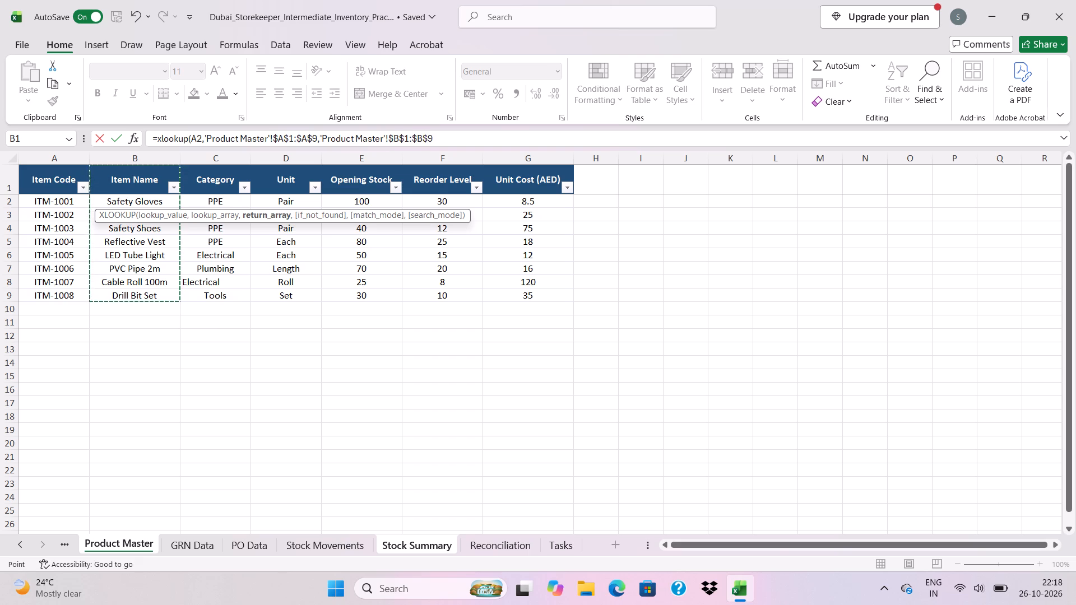
pyautogui.press(',')
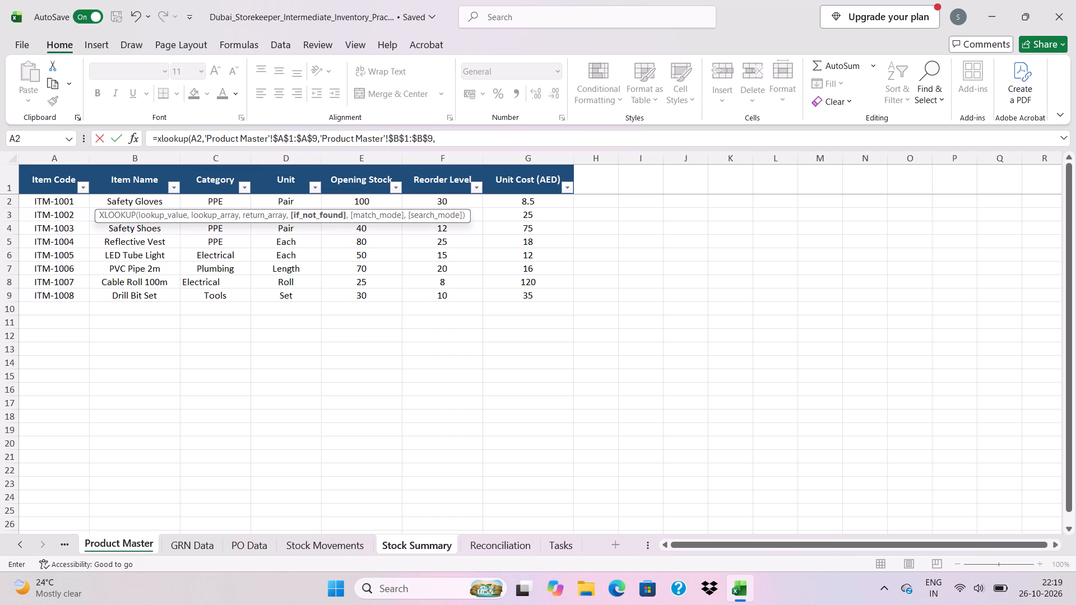
pyautogui.press('0')
pyautogui.hotkey('shift', ')')
pyautogui.press('Return')
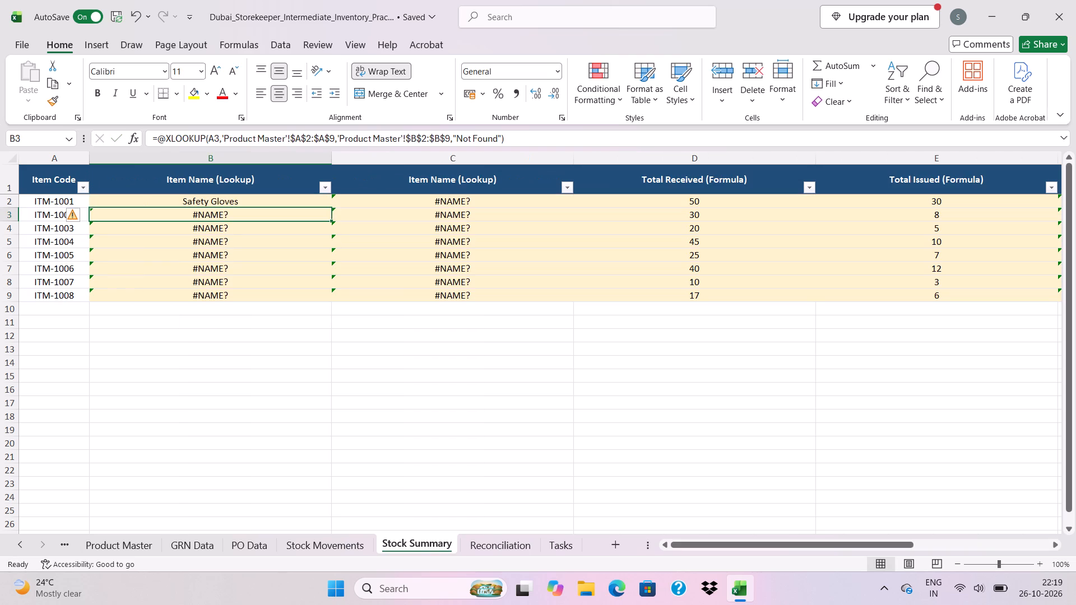
# Fill the Item Name XLOOKUP from Stock Summary cell B2 down through B9.
pyautogui.moveTo(236, 202); pyautogui.dragTo(309, 202)
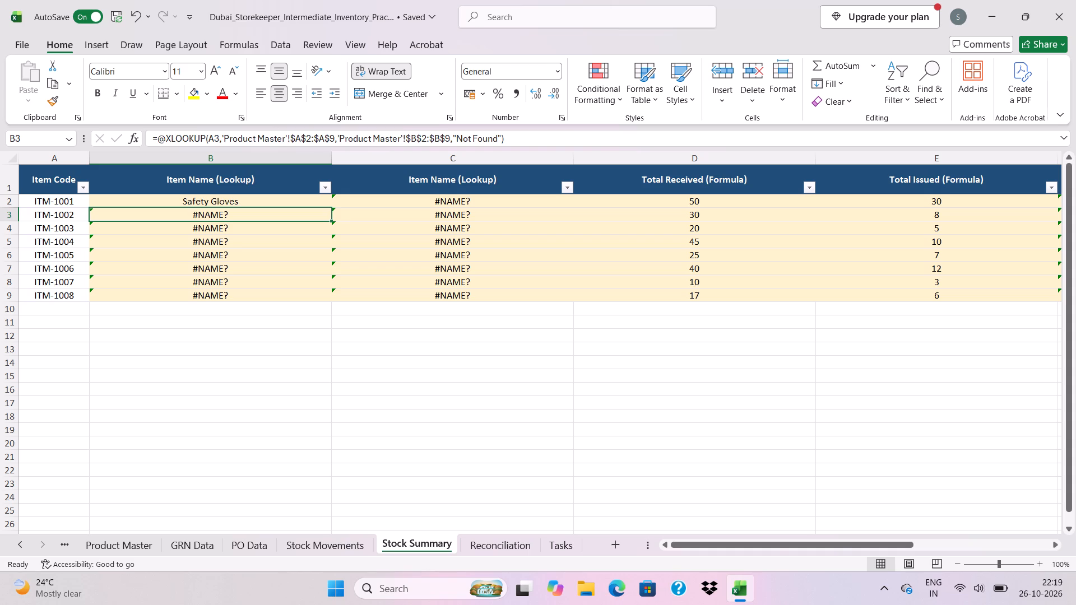
pyautogui.moveTo(309, 202); pyautogui.dragTo(317, 206)
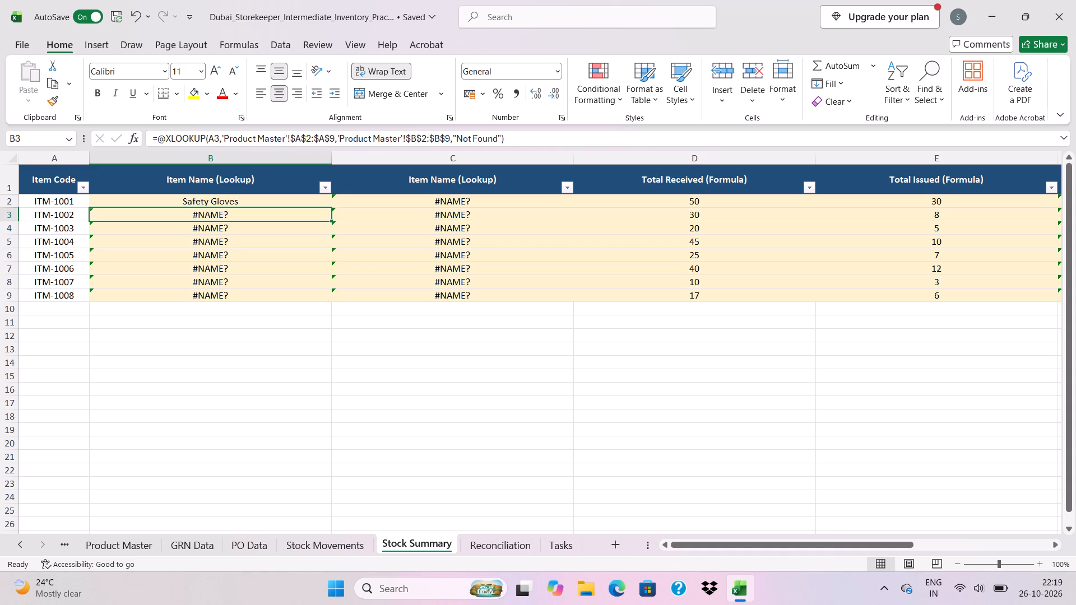
pyautogui.doubleClick(331, 207)
pyautogui.click(448, 179)
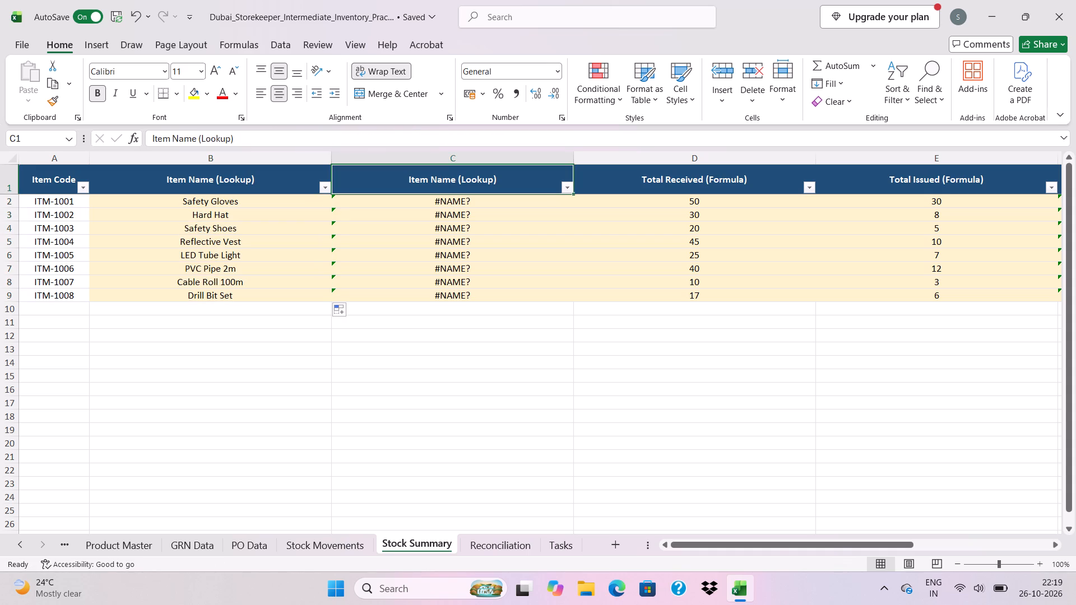
pyautogui.hotkey('ctrl', 'z')
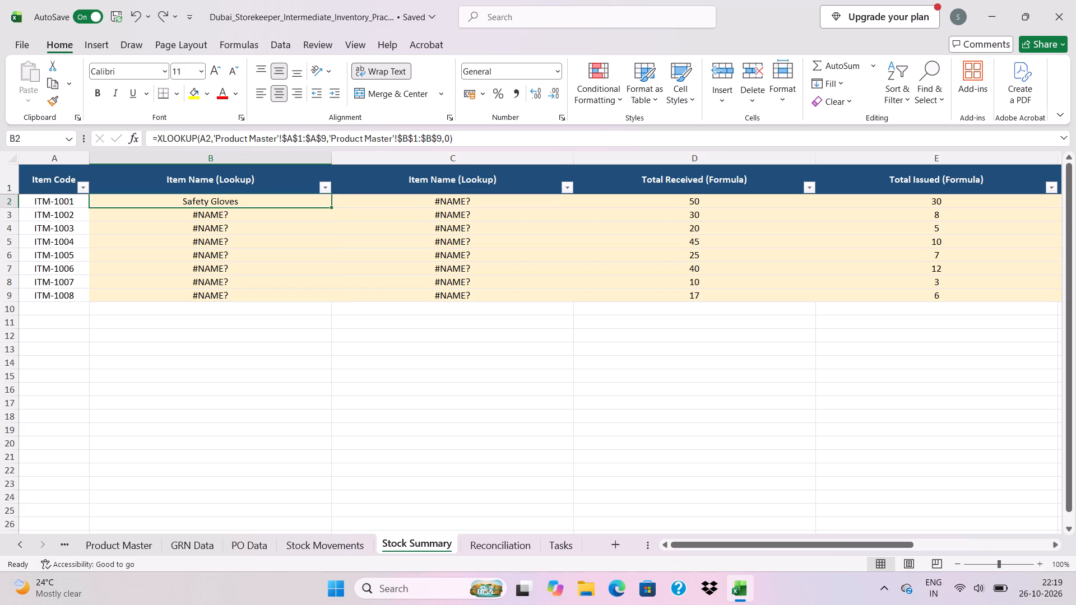
pyautogui.hotkey('ctrl', 'y')
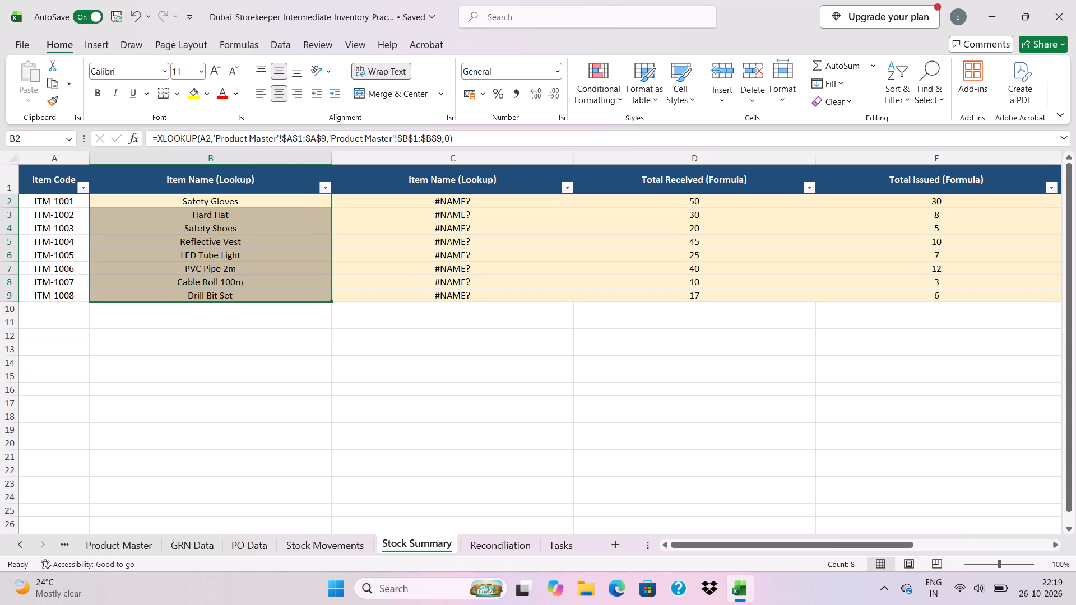
# Examine the Stock Summary C2 lookup and F2 Closing Stock formulas alongside the Product Master columns and the Tasks list.
pyautogui.click(405, 200)
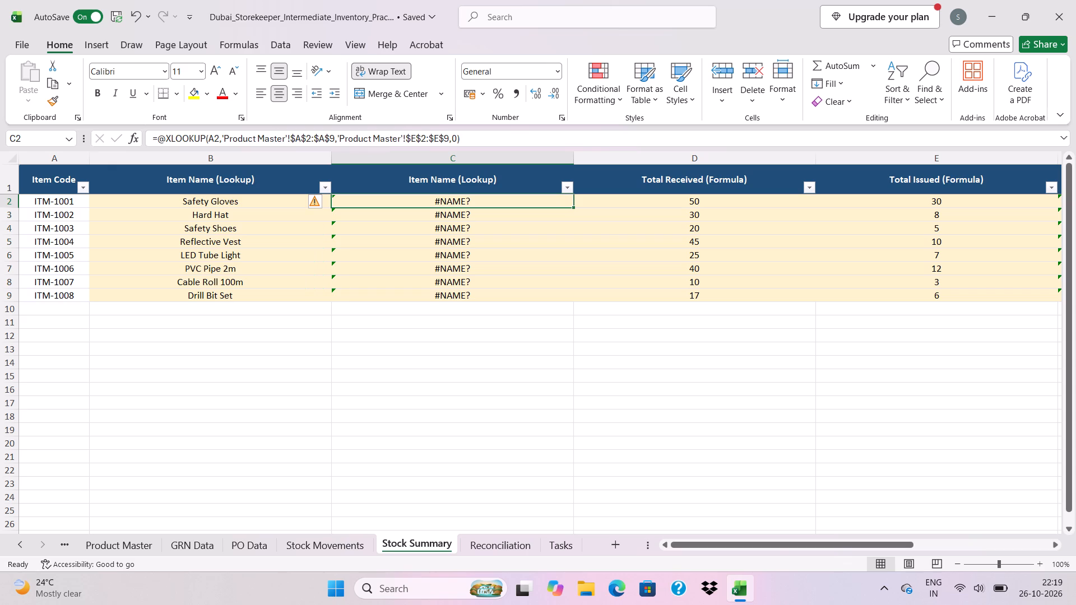
pyautogui.click(131, 540)
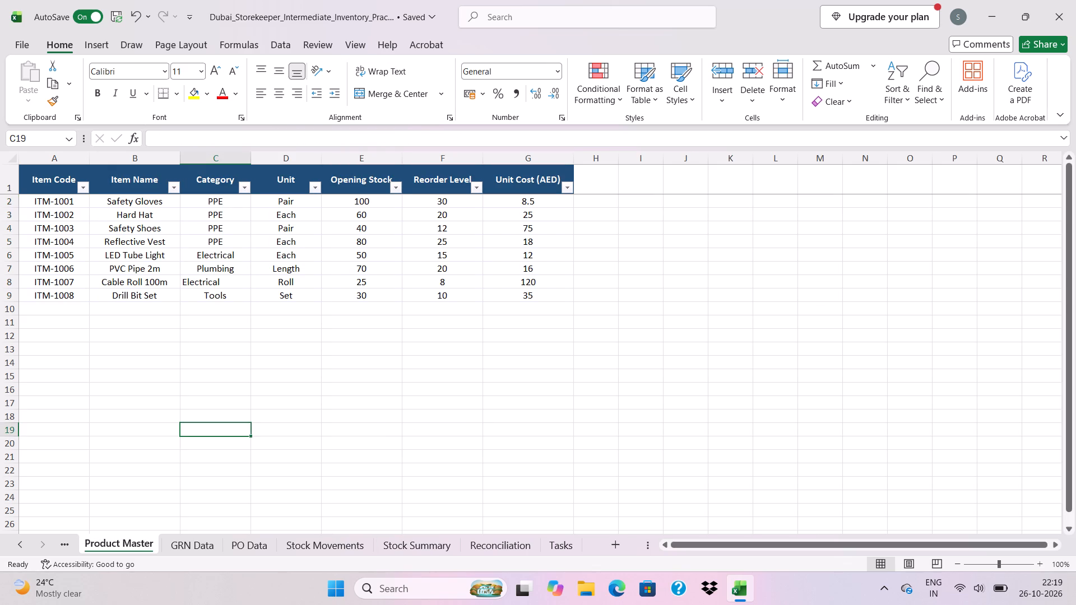
pyautogui.click(392, 544)
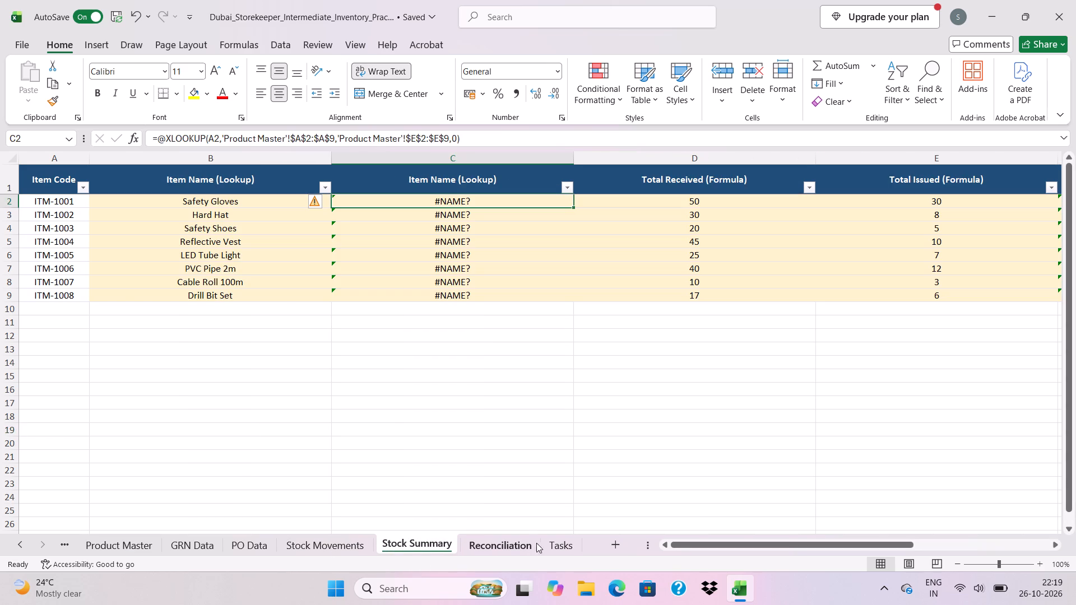
pyautogui.click(560, 542)
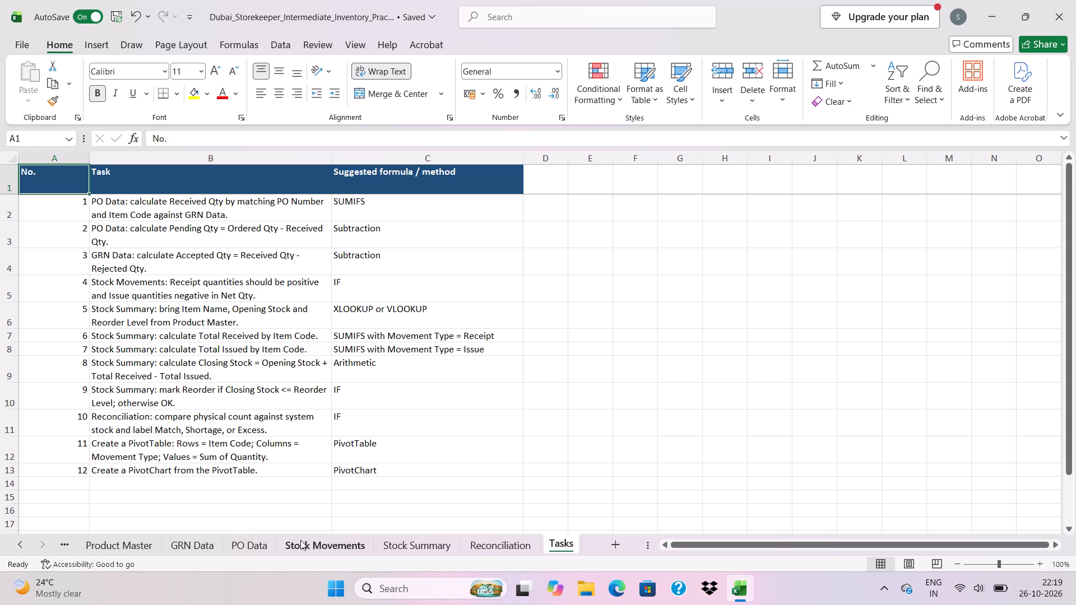
pyautogui.click(389, 537)
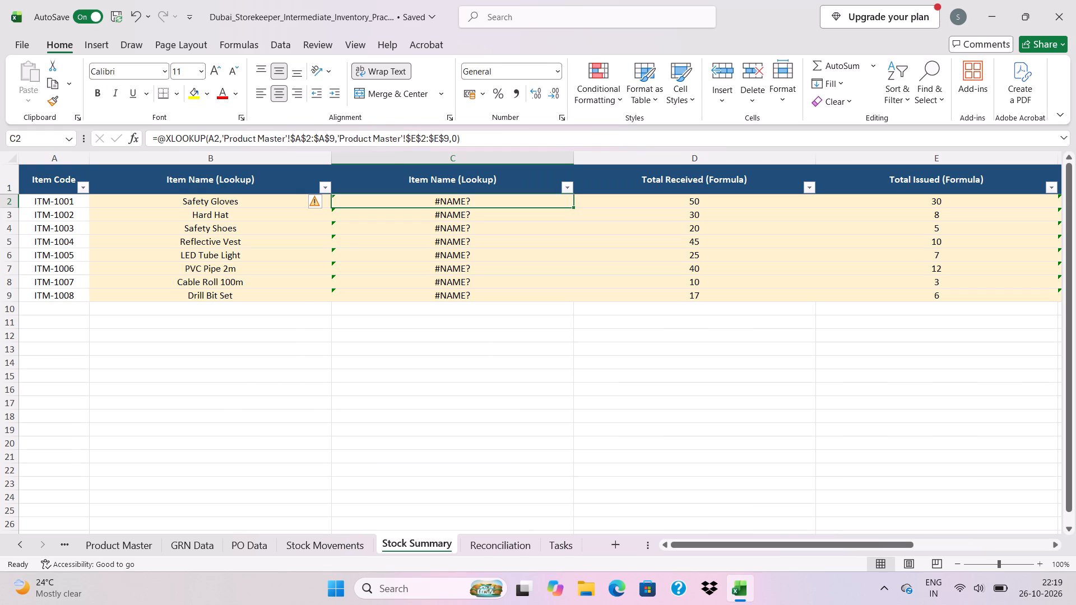
pyautogui.hscroll(-2, 447, 229)
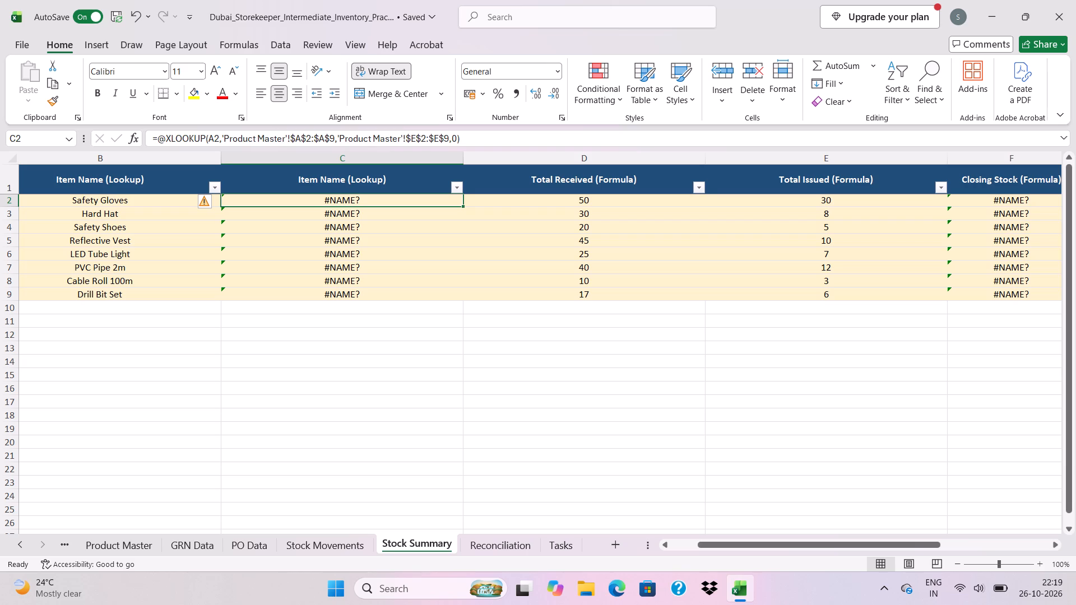
pyautogui.hscroll(-2, 577, 253)
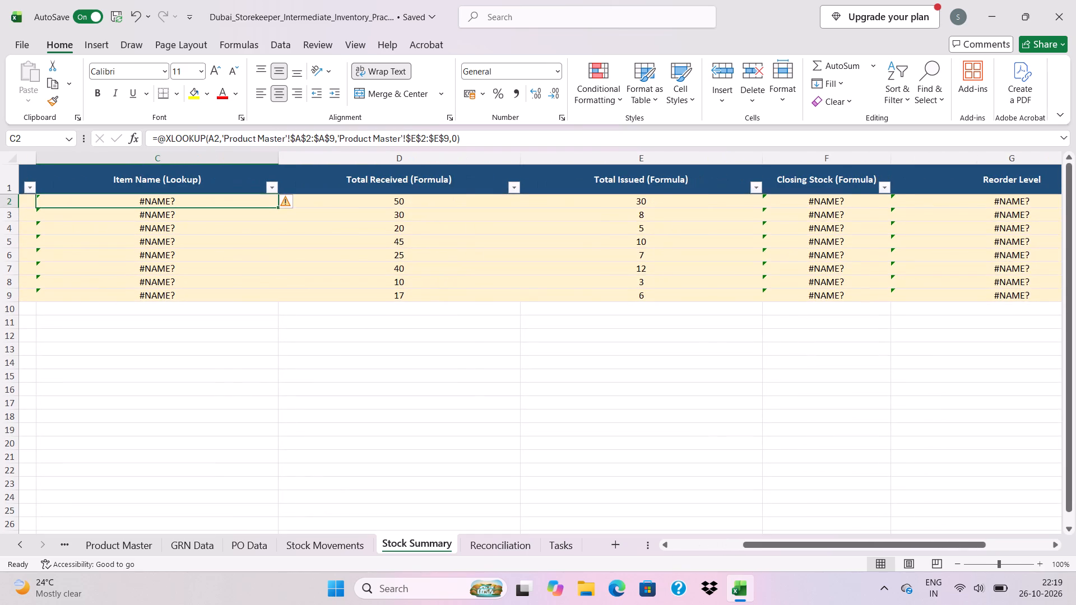
pyautogui.hscroll(-3, 577, 253)
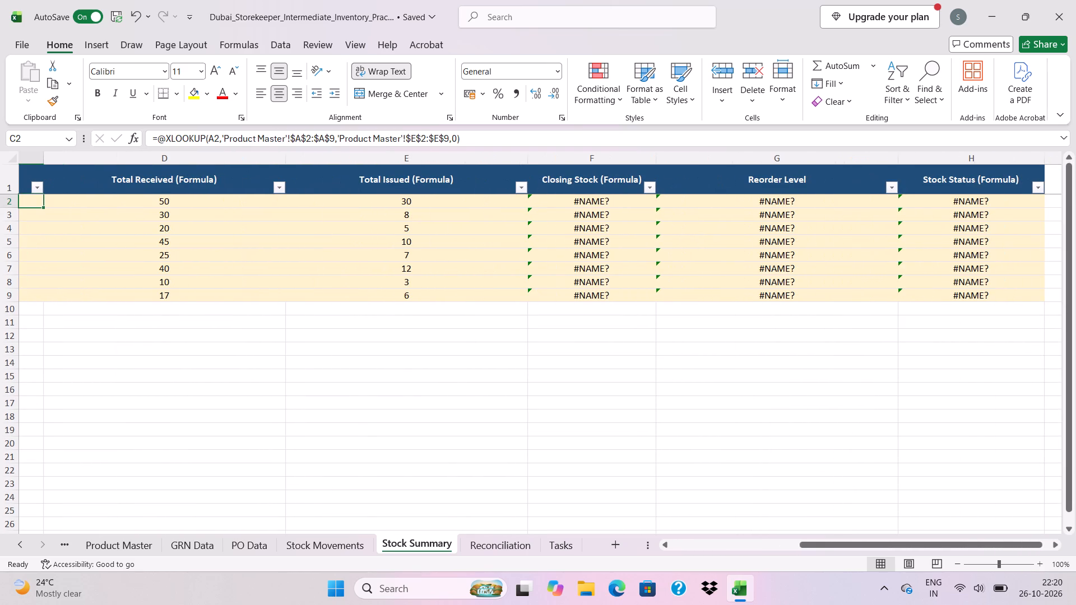
pyautogui.click(599, 201)
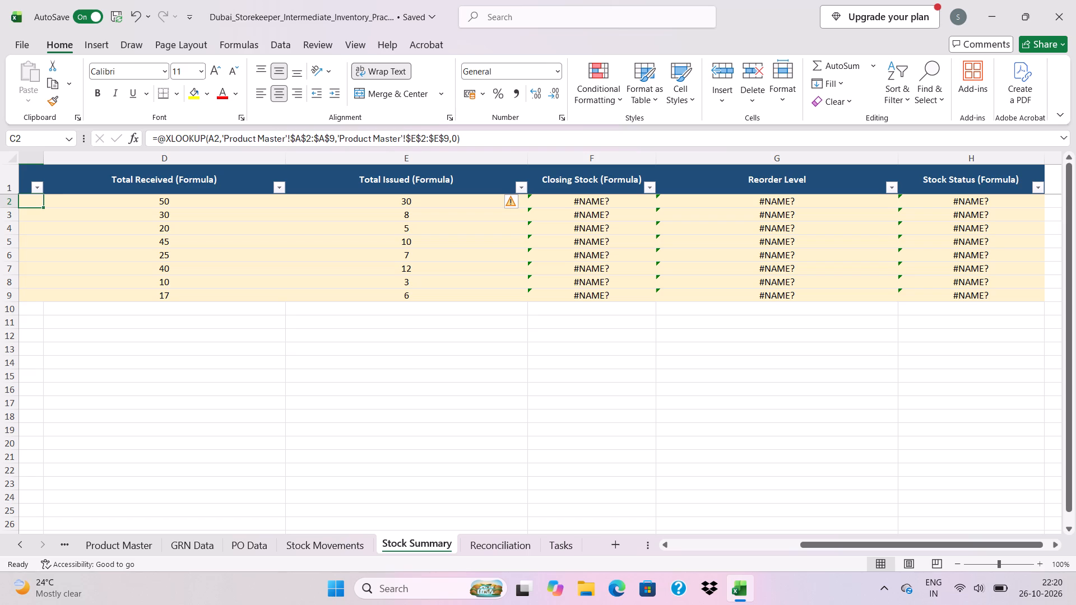
pyautogui.hscroll(2, 327, 240)
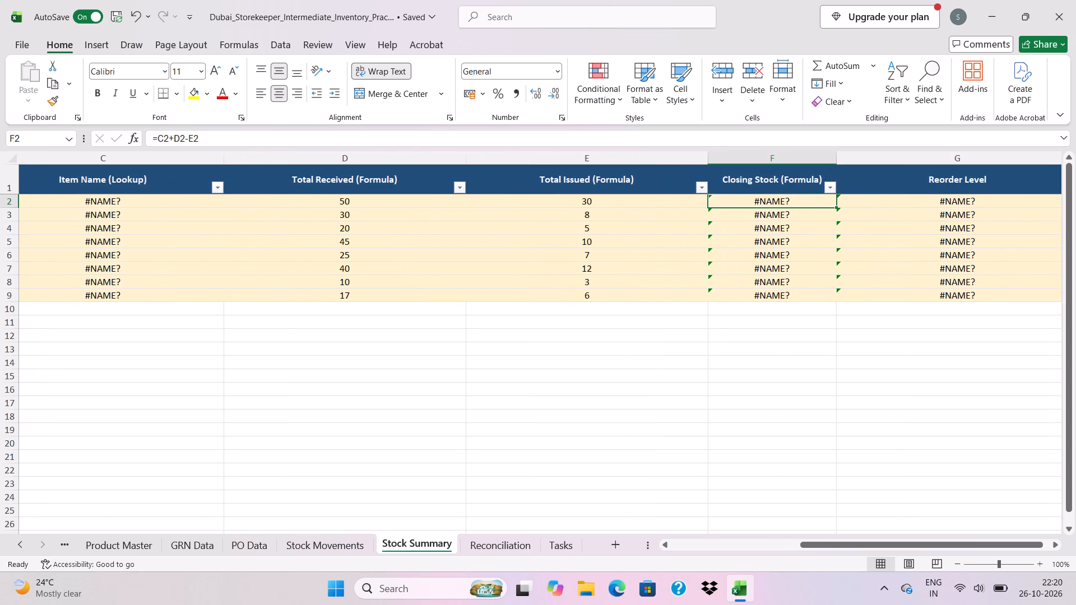
pyautogui.hscroll(5, 327, 240)
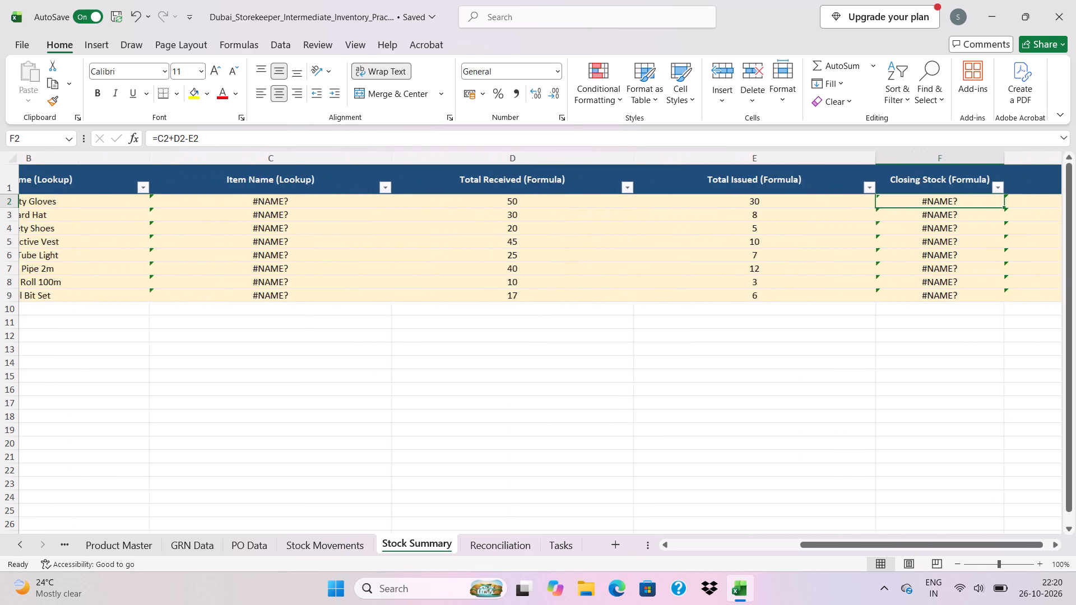
pyautogui.hscroll(3, 327, 240)
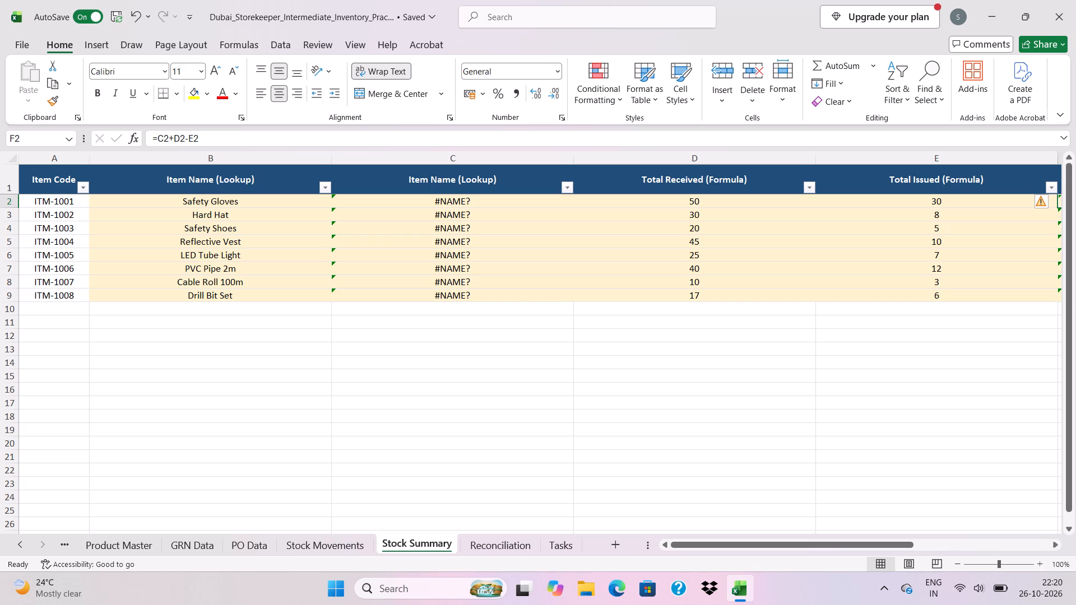
# Replace the Closing Stock formula in Stock Summary cell F2 with =D2-E2.
pyautogui.hscroll(-1, 429, 199)
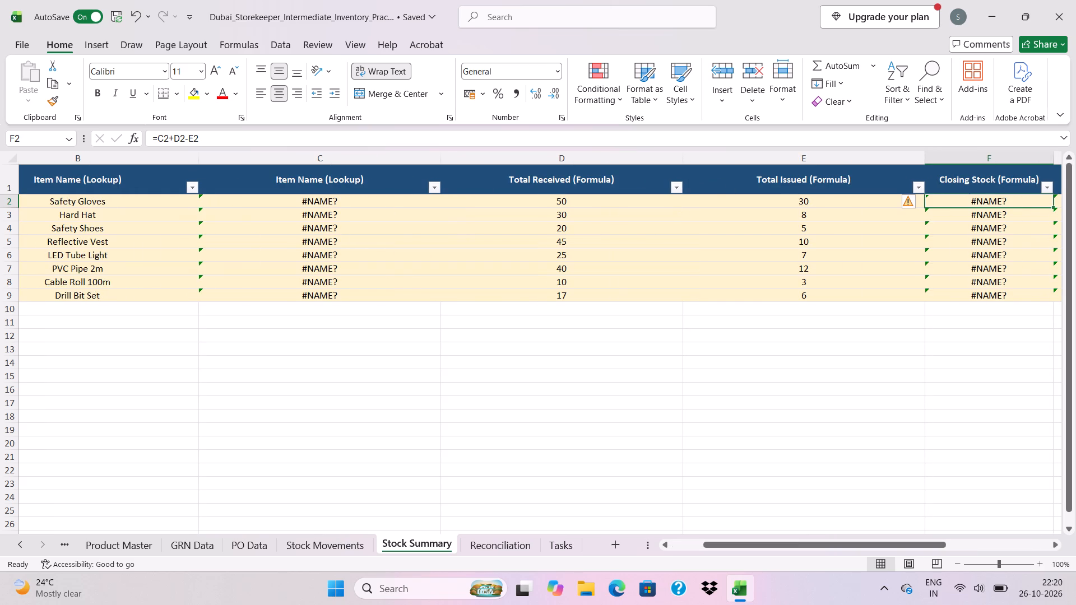
pyautogui.hscroll(-3, 541, 211)
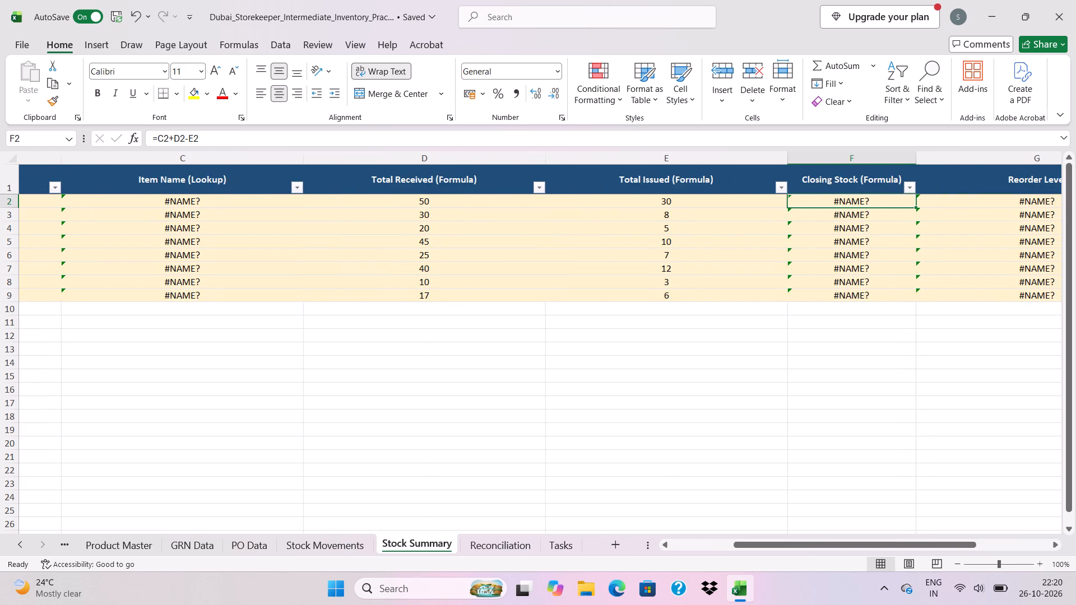
pyautogui.hscroll(-1, 541, 211)
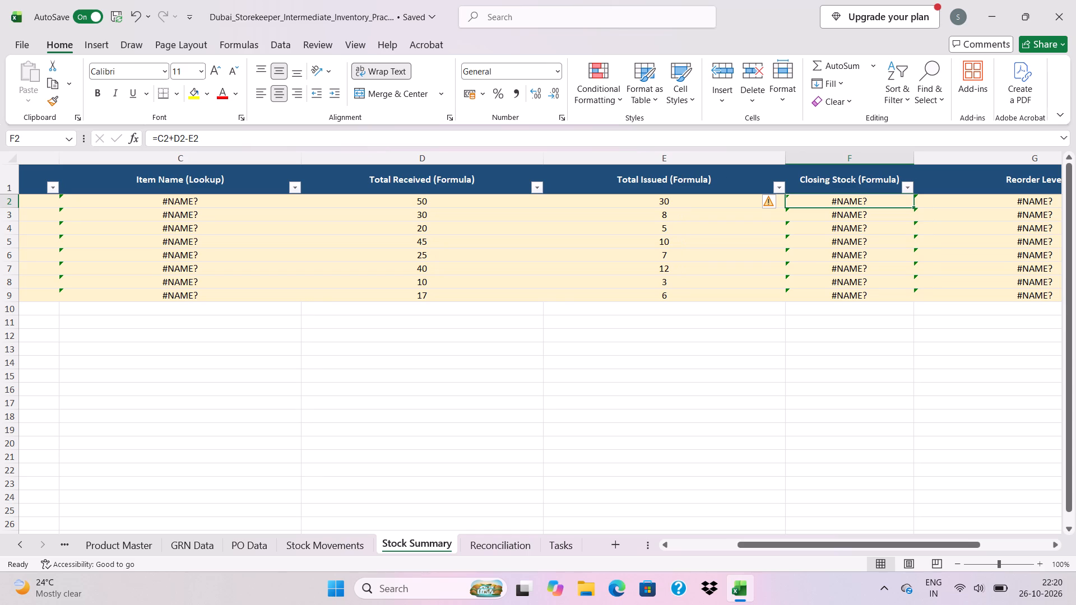
pyautogui.hscroll(-1, 511, 248)
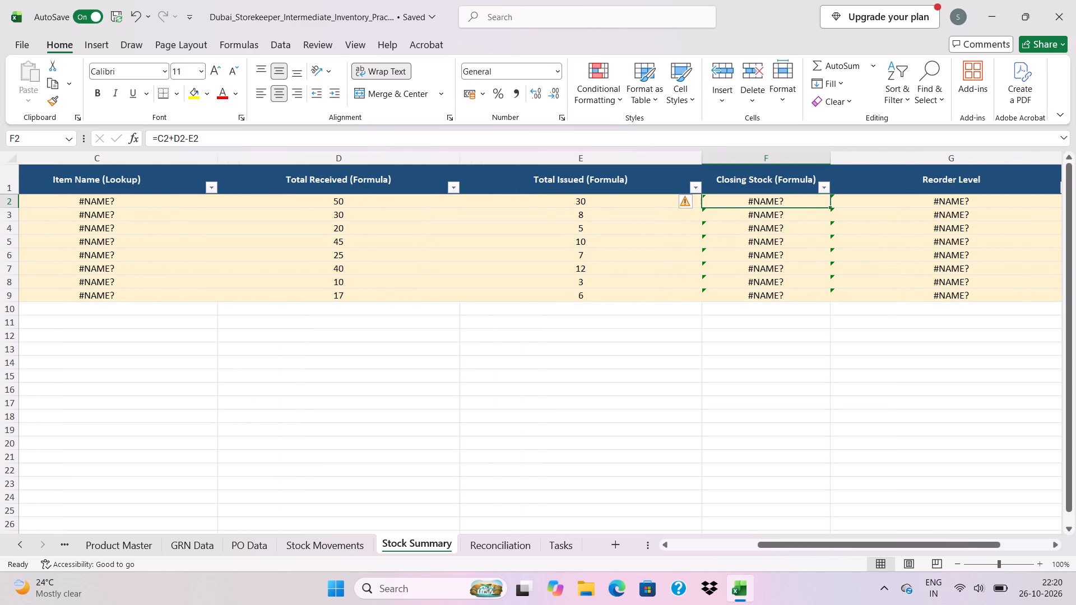
pyautogui.hscroll(-3, 586, 216)
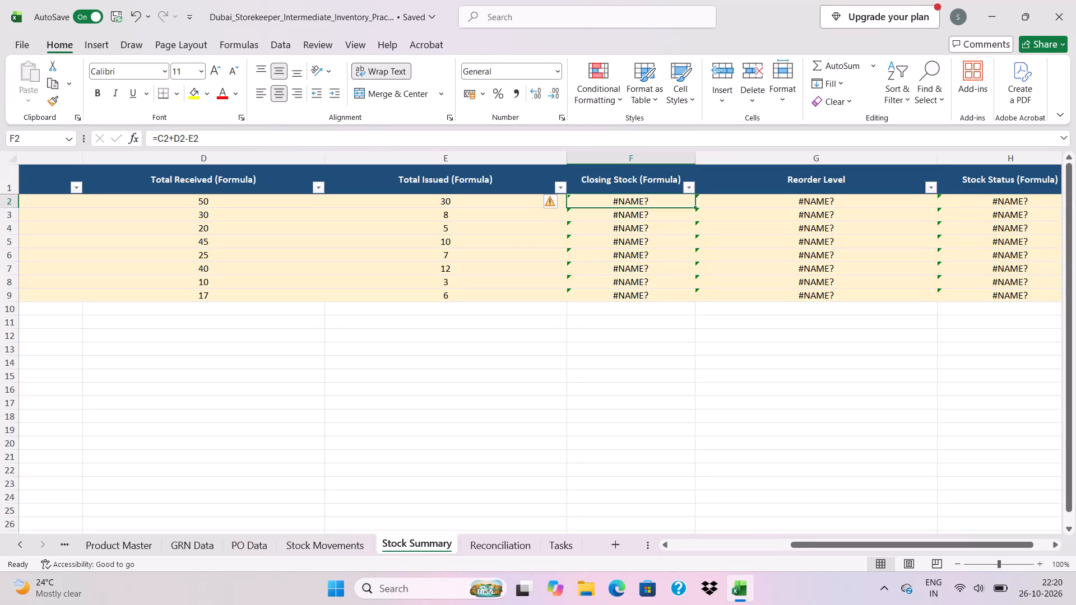
pyautogui.press('BackSpace')
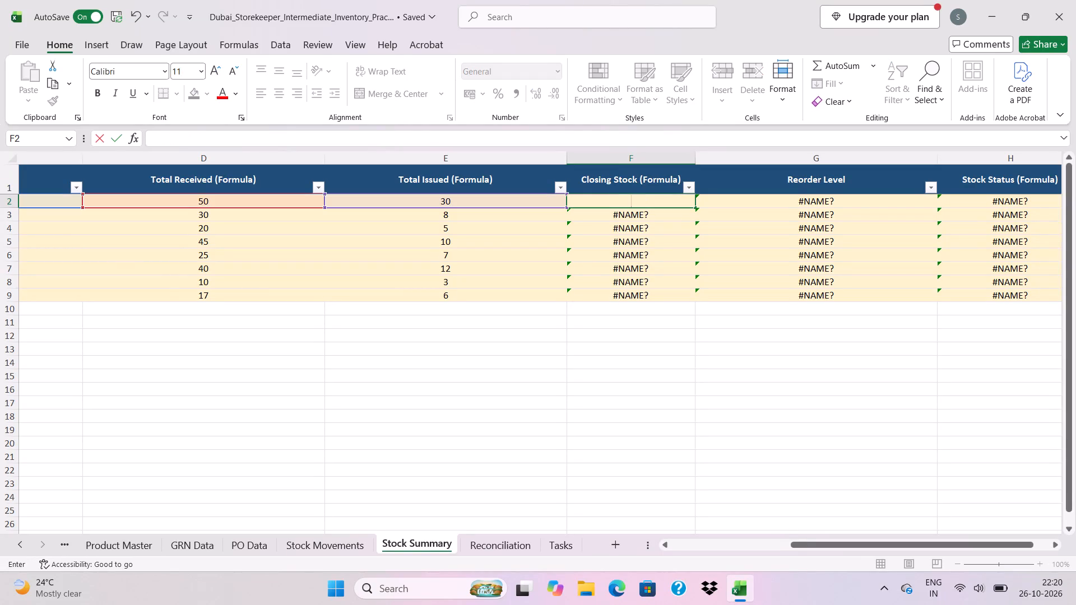
pyautogui.press('BackSpace')
pyautogui.press('=')
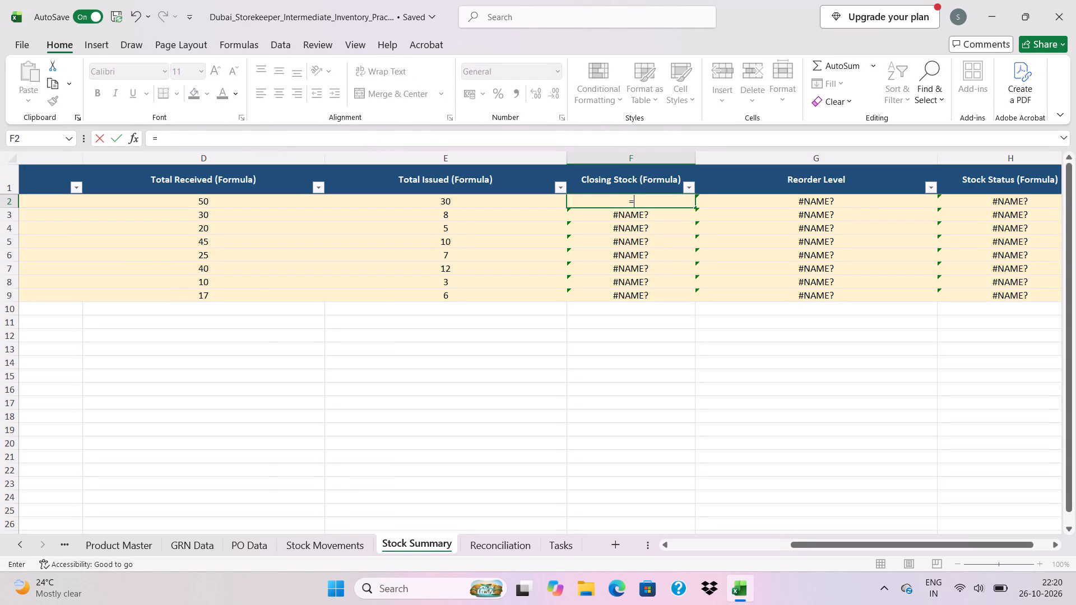
pyautogui.click(243, 197)
pyautogui.press('-')
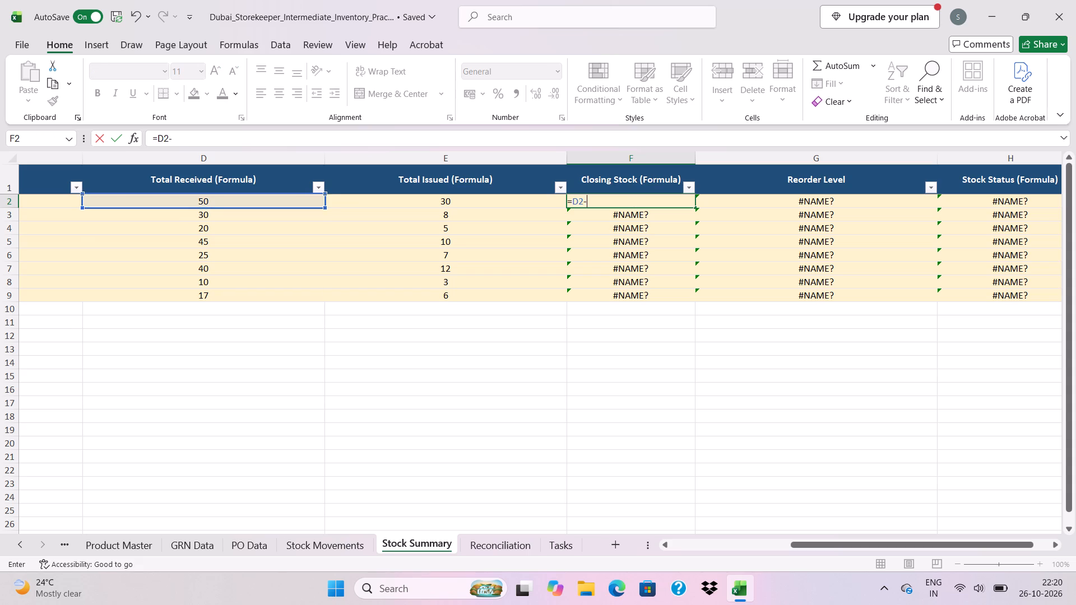
pyautogui.click(436, 199)
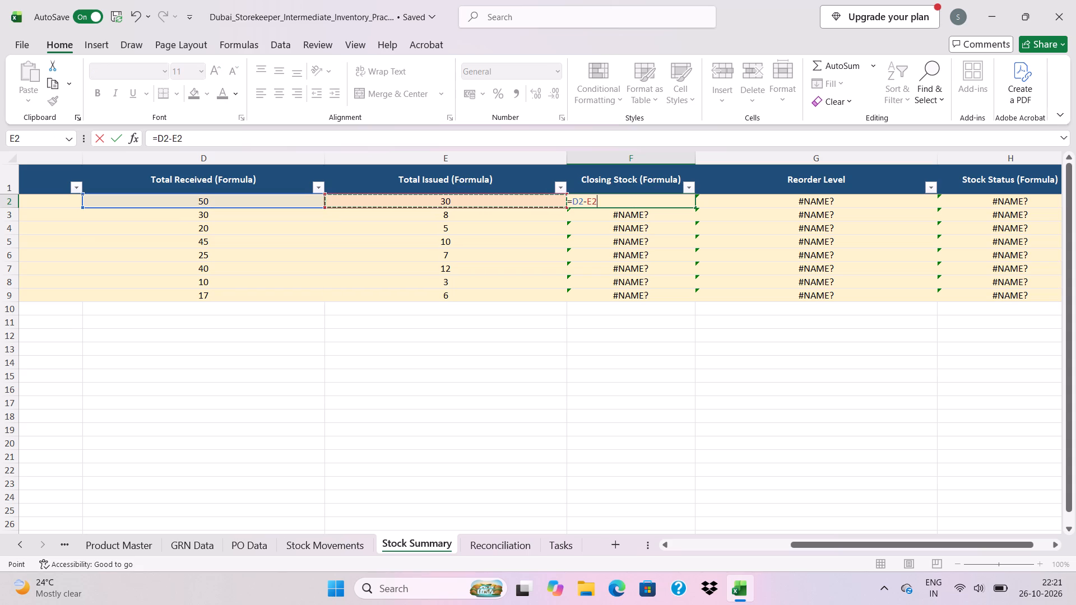
pyautogui.press('Return')
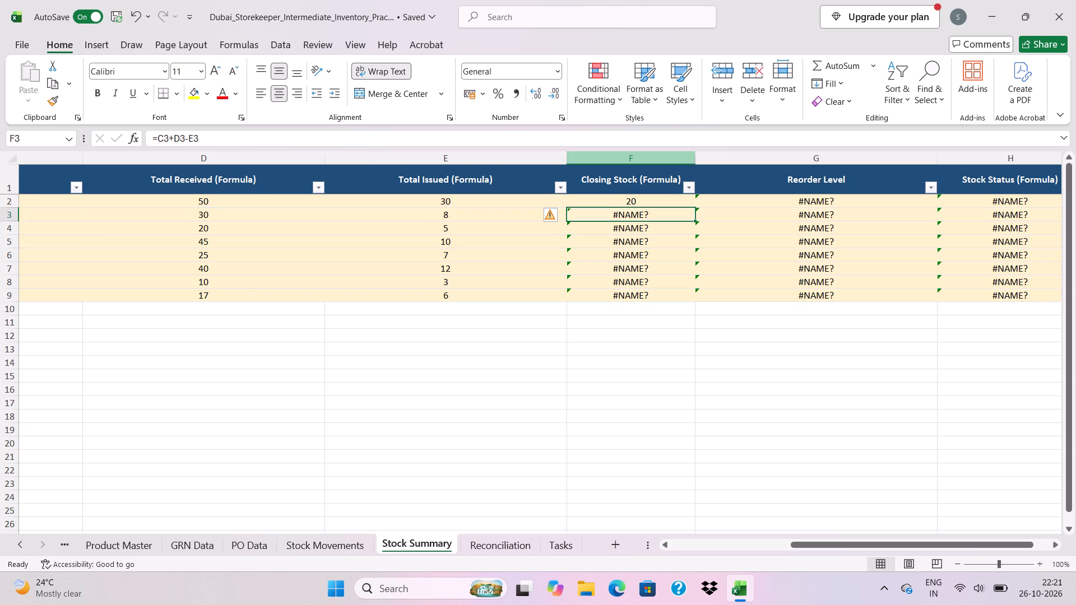
# Fill the Closing Stock formula from Stock Summary cell F2 down through F9.
pyautogui.moveTo(666, 198); pyautogui.dragTo(692, 206)
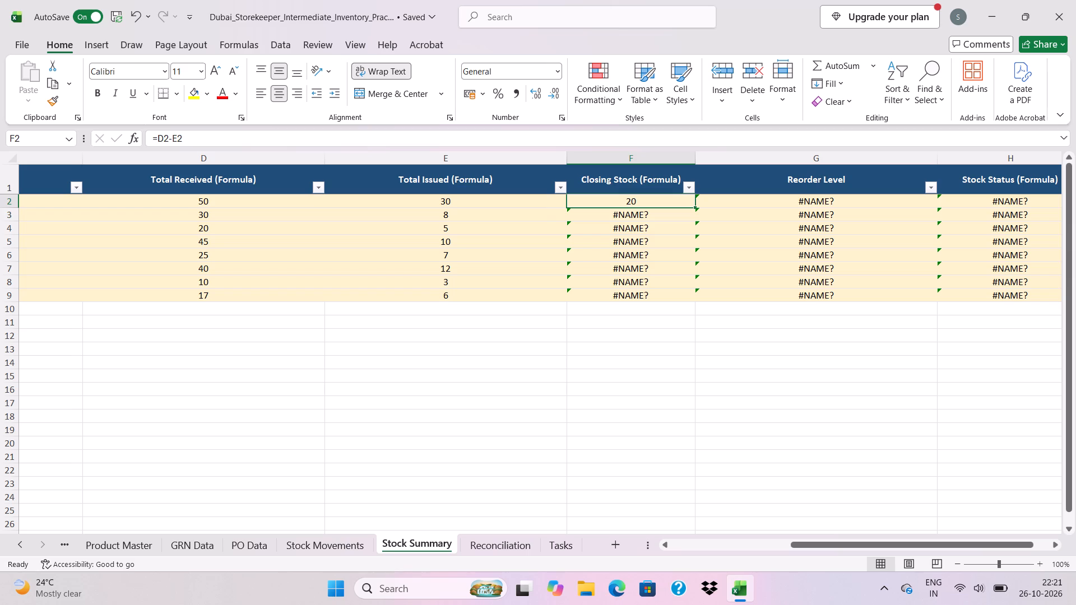
pyautogui.doubleClick(692, 206)
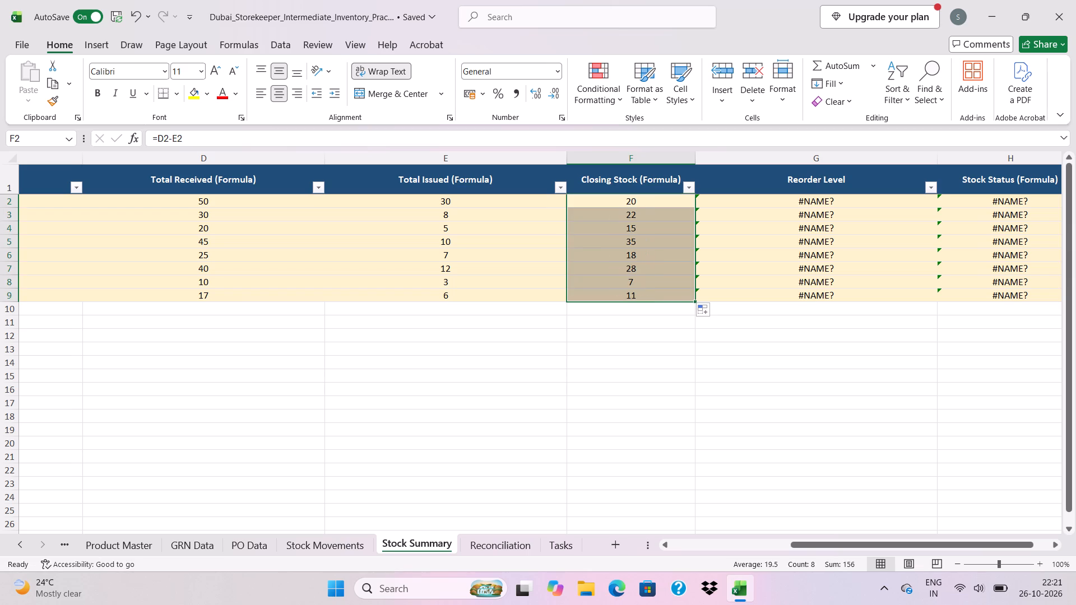
# Replace the Reorder Level formula in Stock Summary cell G2 with a new VLOOKUP that uses A2 as the lookup value.
pyautogui.hscroll(-2, 783, 236)
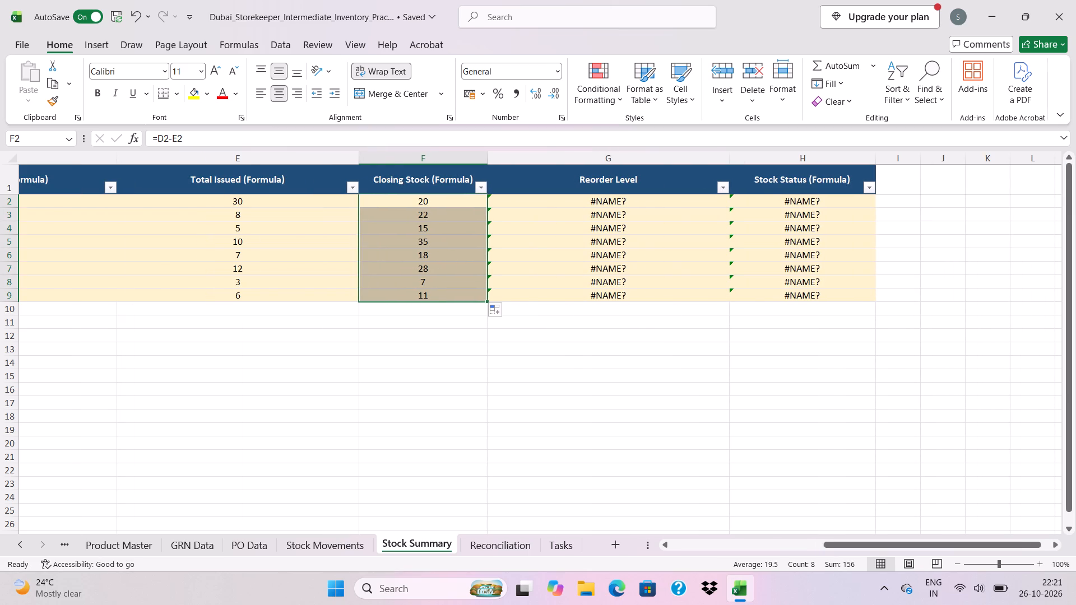
pyautogui.click(639, 203)
pyautogui.press('BackSpace')
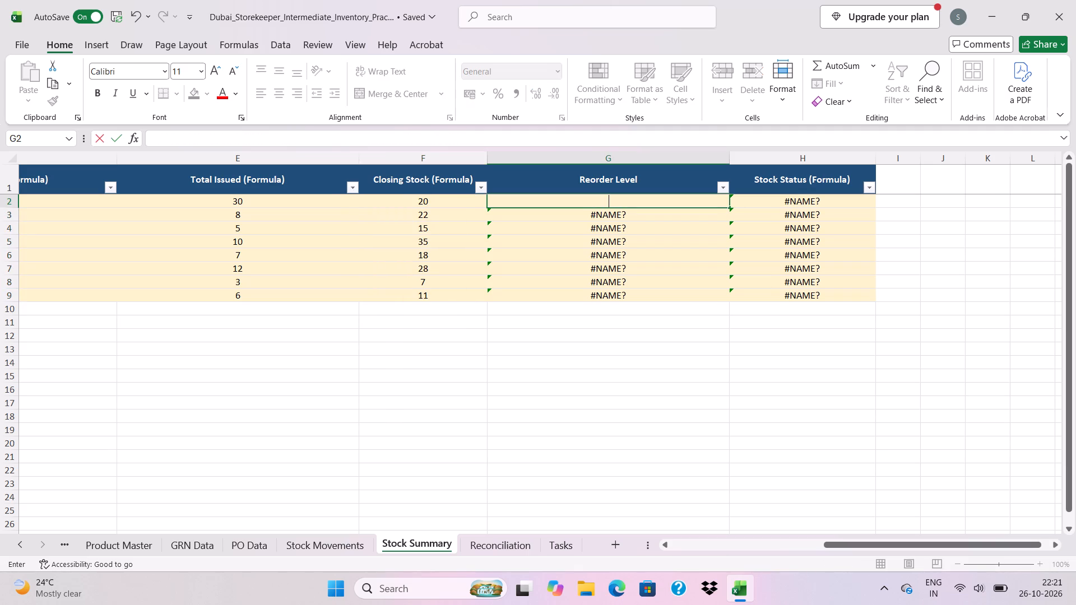
pyautogui.write('=vlookup')
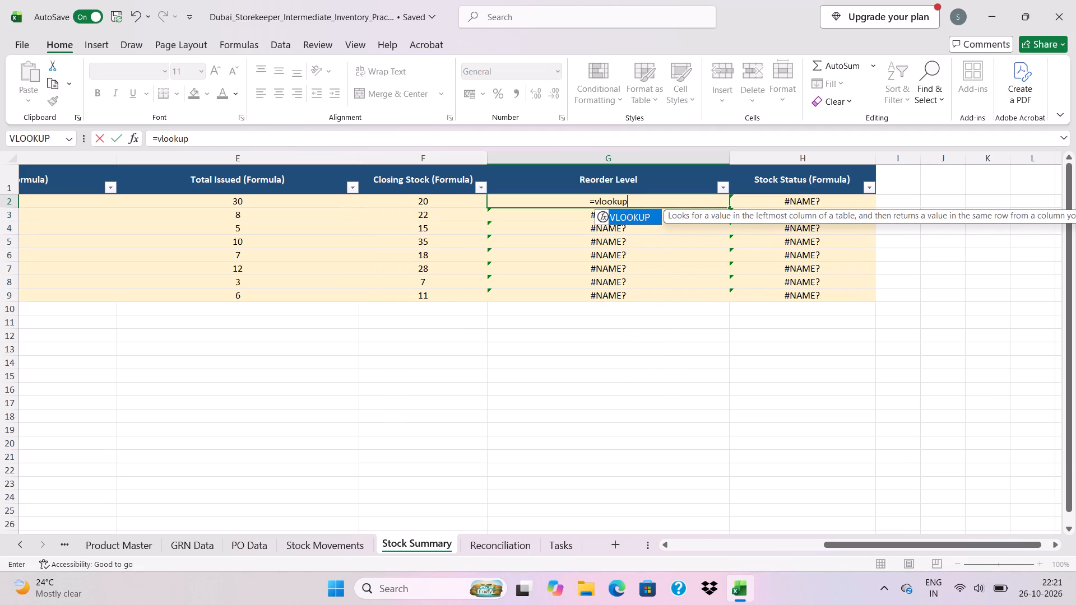
pyautogui.hotkey('shift', '(')
pyautogui.hscroll(4, 154, 304)
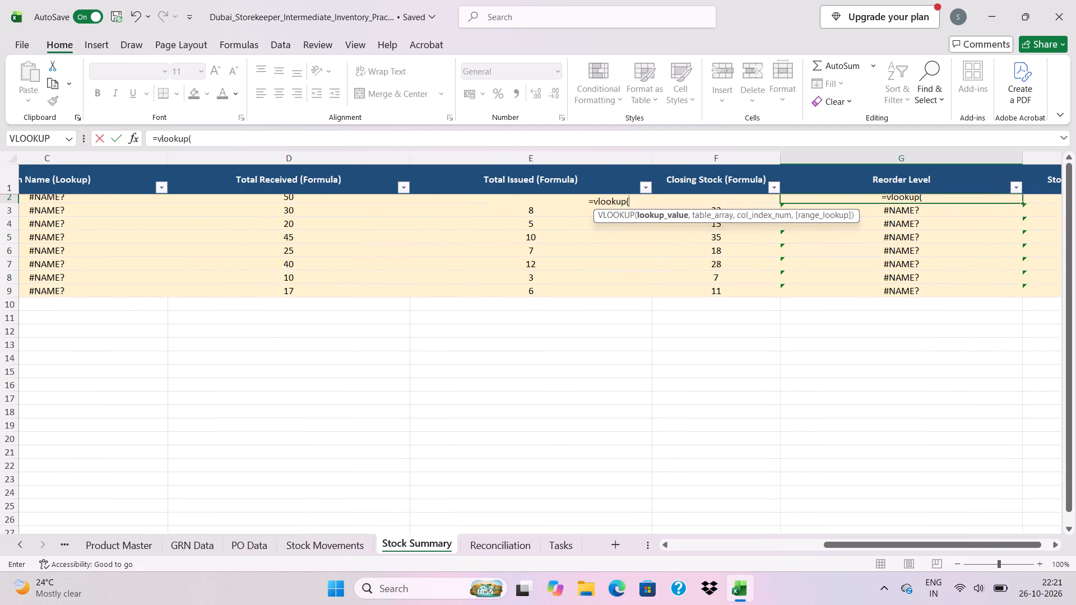
pyautogui.hscroll(4, 154, 304)
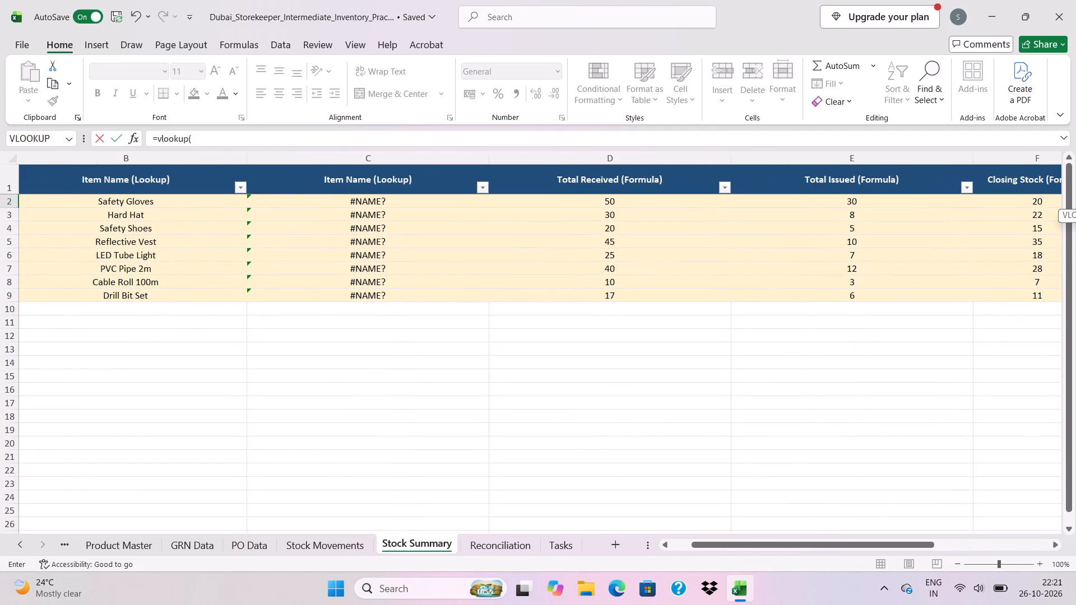
pyautogui.hscroll(2, 154, 304)
pyautogui.click(53, 205)
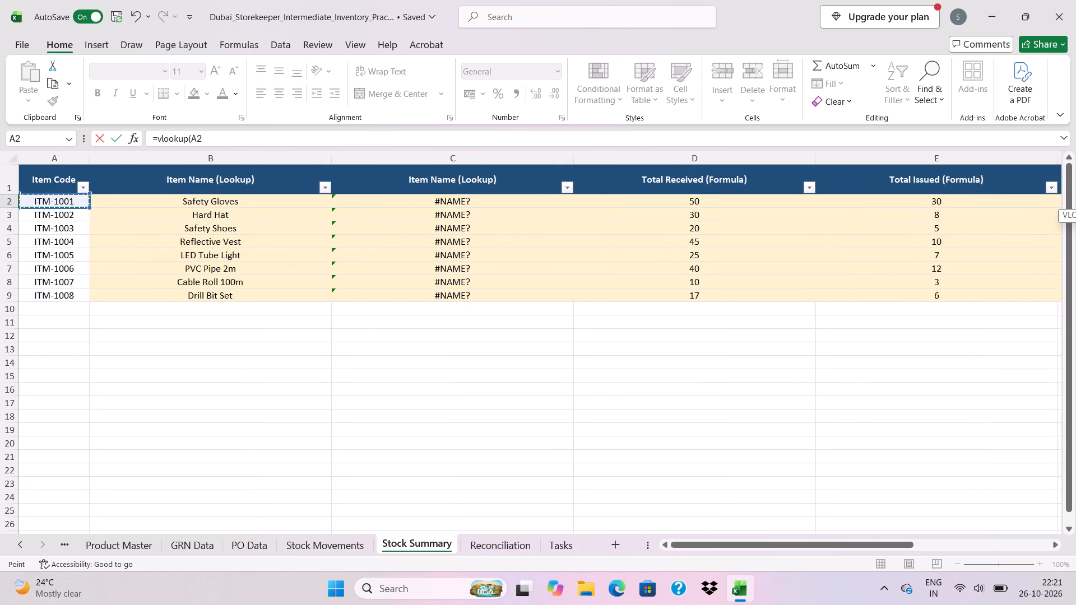
pyautogui.press(',')
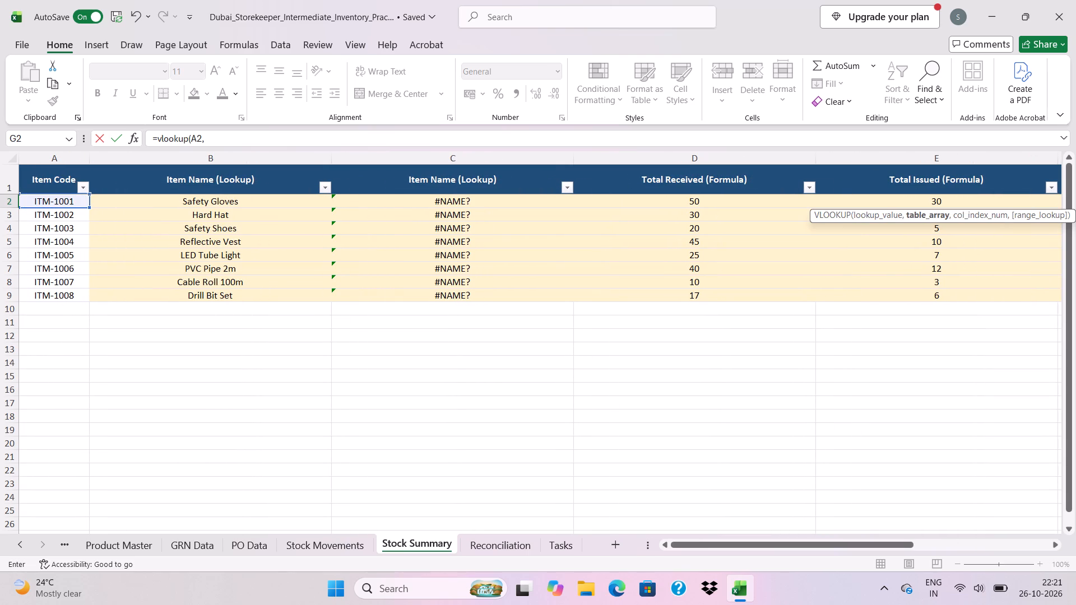
# Complete the G2 VLOOKUP with table range 'Product Master'!$A$1:$G$9, column index 6 and range lookup 0.
pyautogui.click(142, 543)
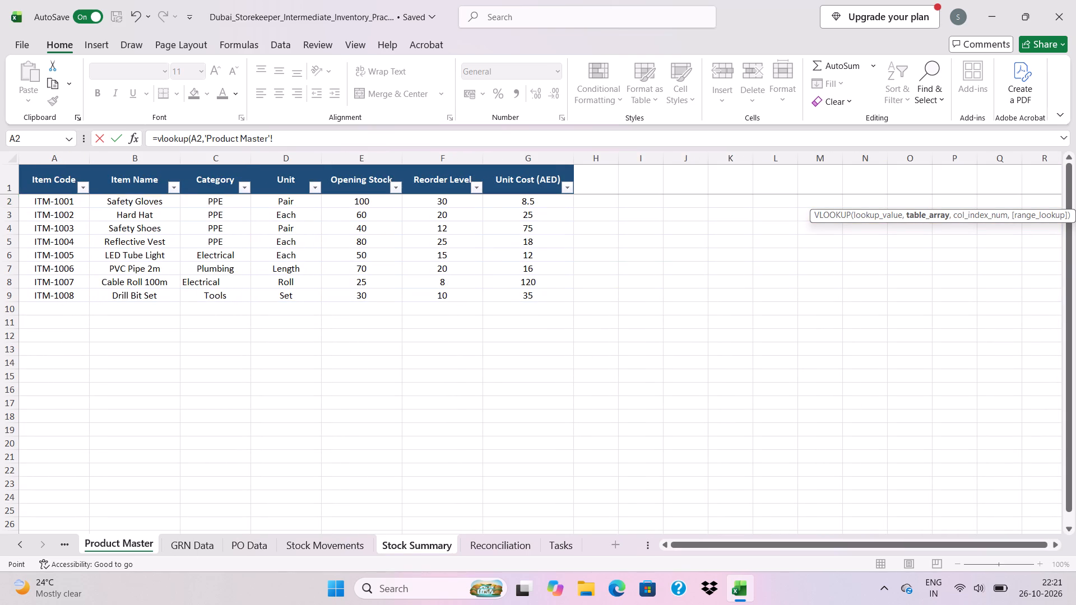
pyautogui.moveTo(67, 169); pyautogui.dragTo(512, 291)
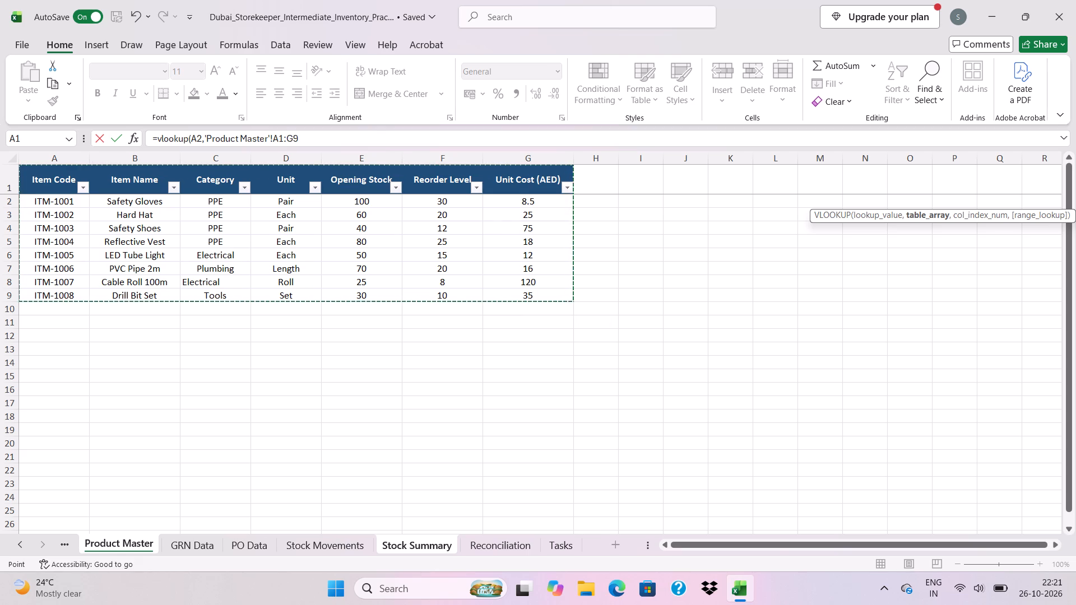
pyautogui.press('F4')
pyautogui.press(',')
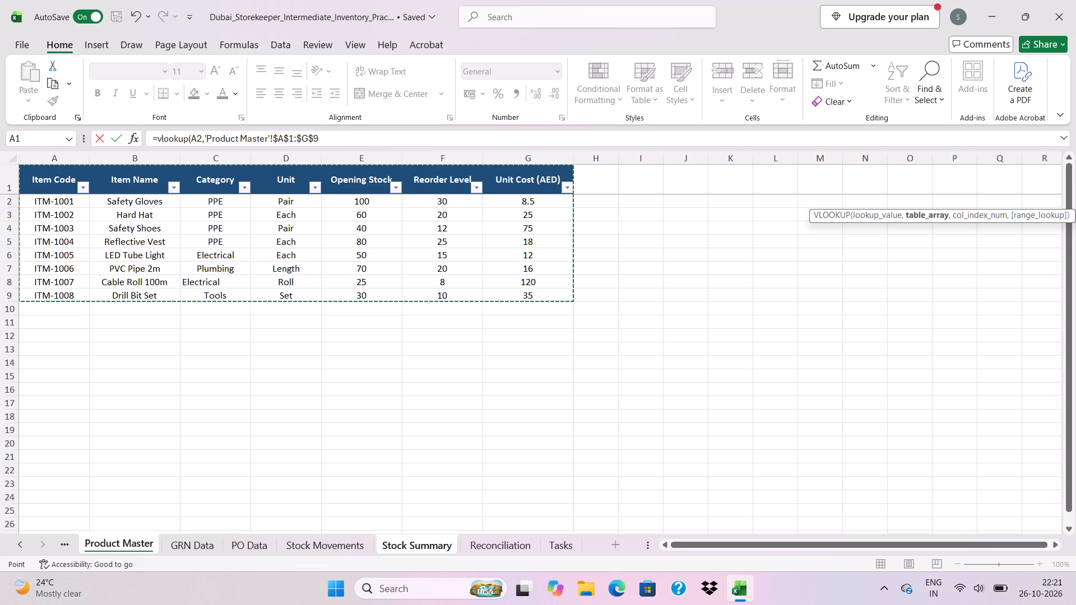
pyautogui.press('6')
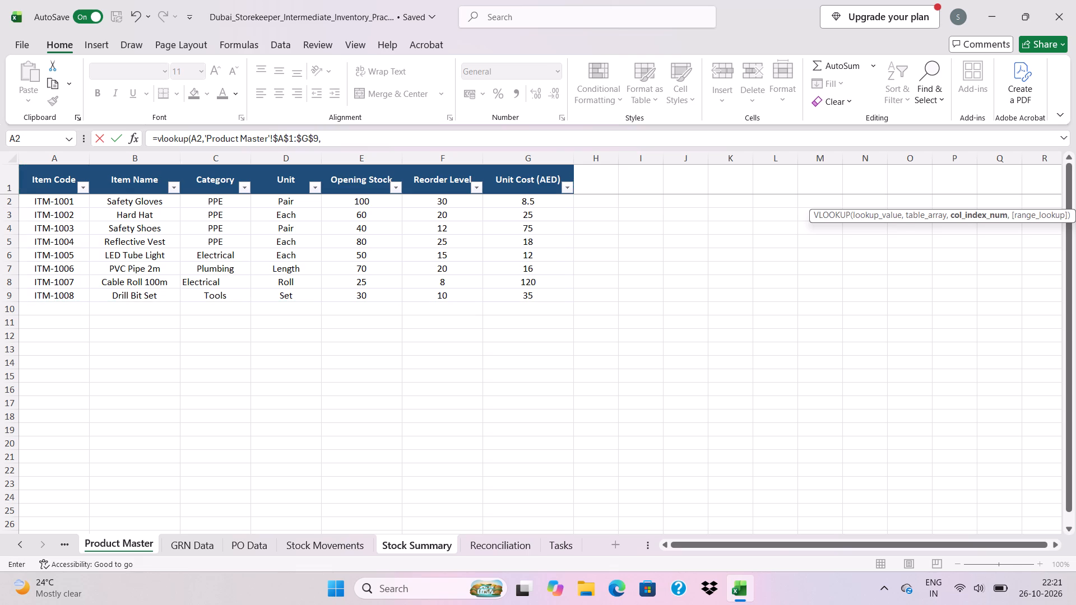
pyautogui.press(',')
pyautogui.press('0')
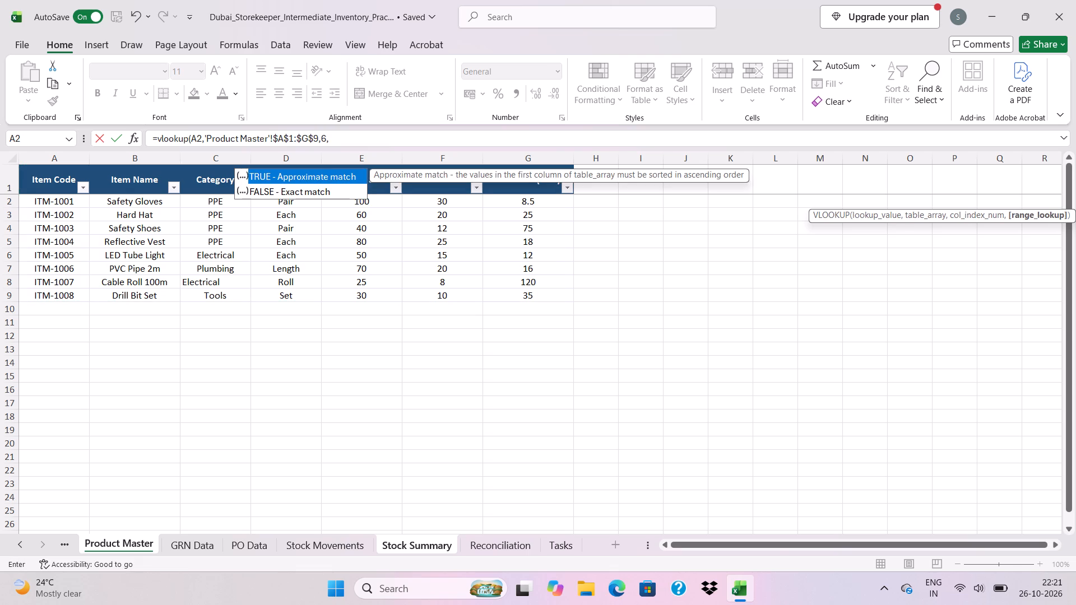
pyautogui.hotkey('shift', ')')
pyautogui.press('Return')
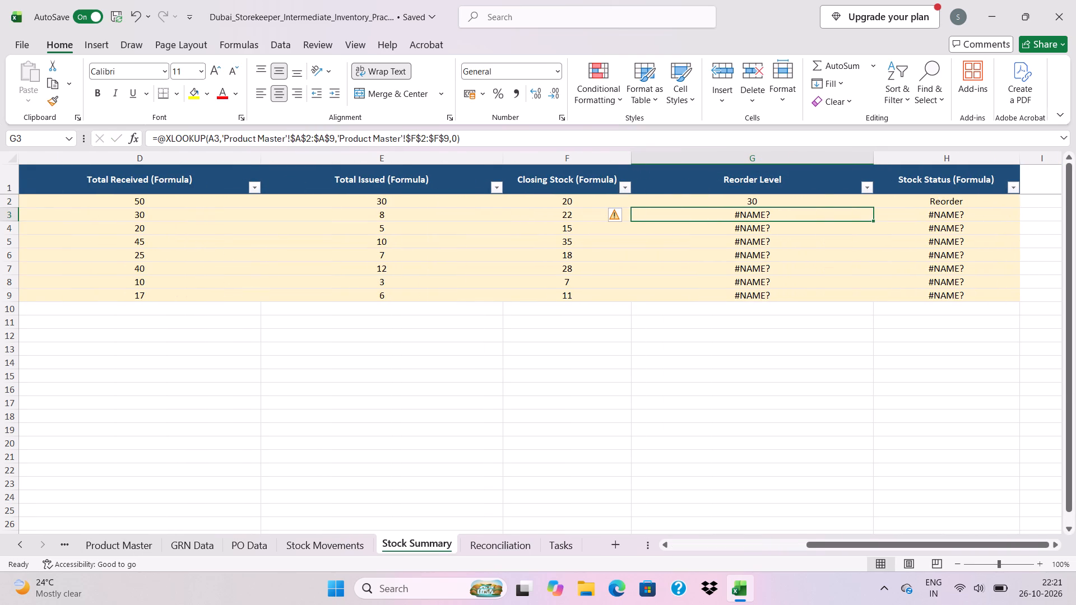
# Fill the Reorder Level VLOOKUP from Stock Summary cell G2 down through G9.
pyautogui.click(795, 202)
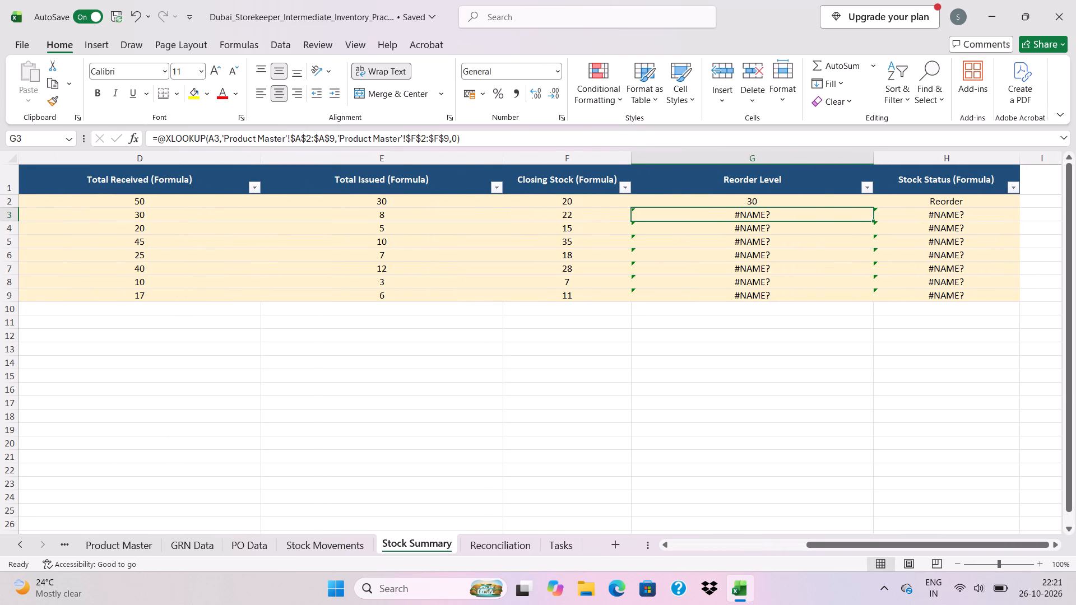
pyautogui.doubleClick(872, 206)
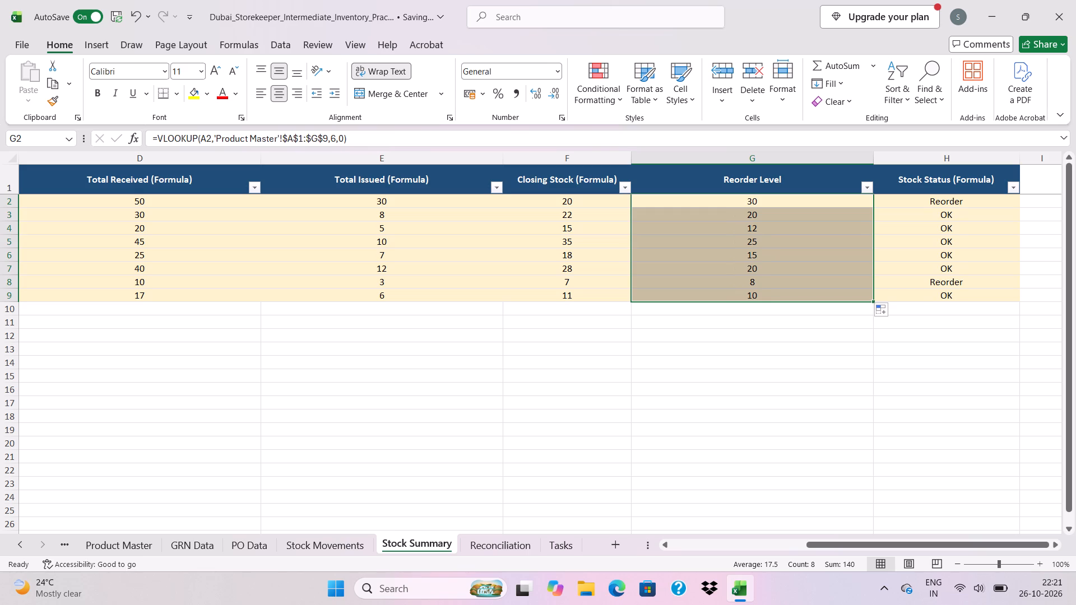
# Replace the Stock Status formula in Stock Summary cell H2 with =IF(F2>G2,"reorder","ok").
pyautogui.click(930, 203)
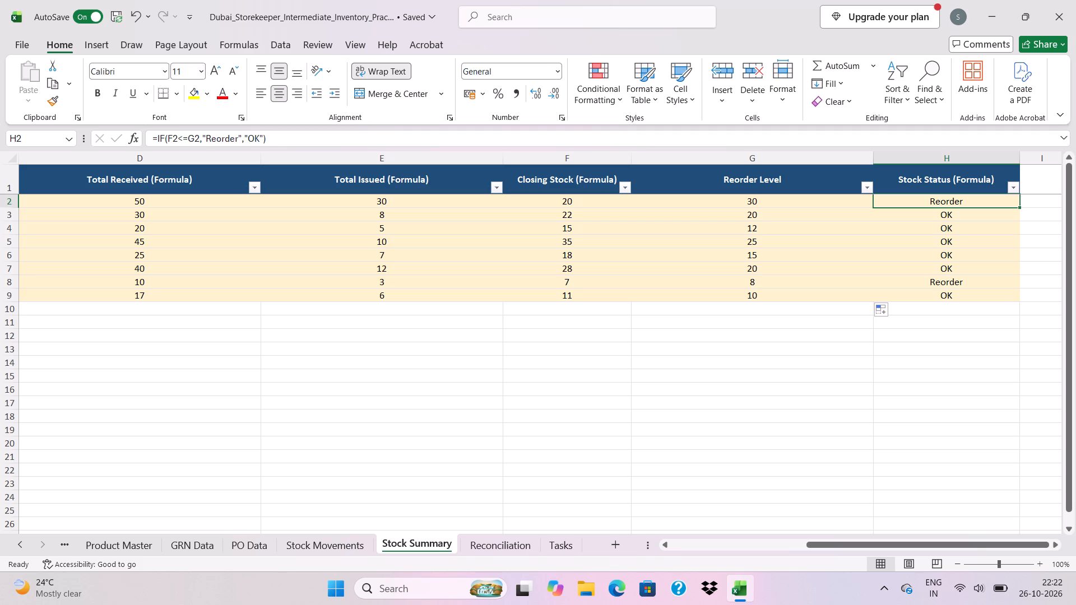
pyautogui.press('BackSpace')
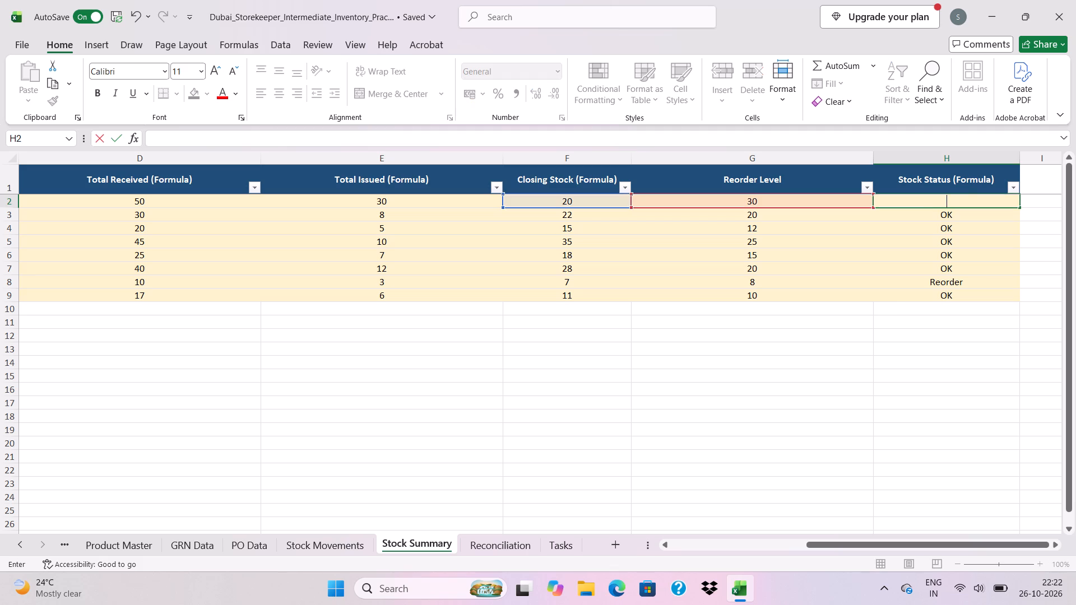
pyautogui.press('BackSpace')
pyautogui.press('=')
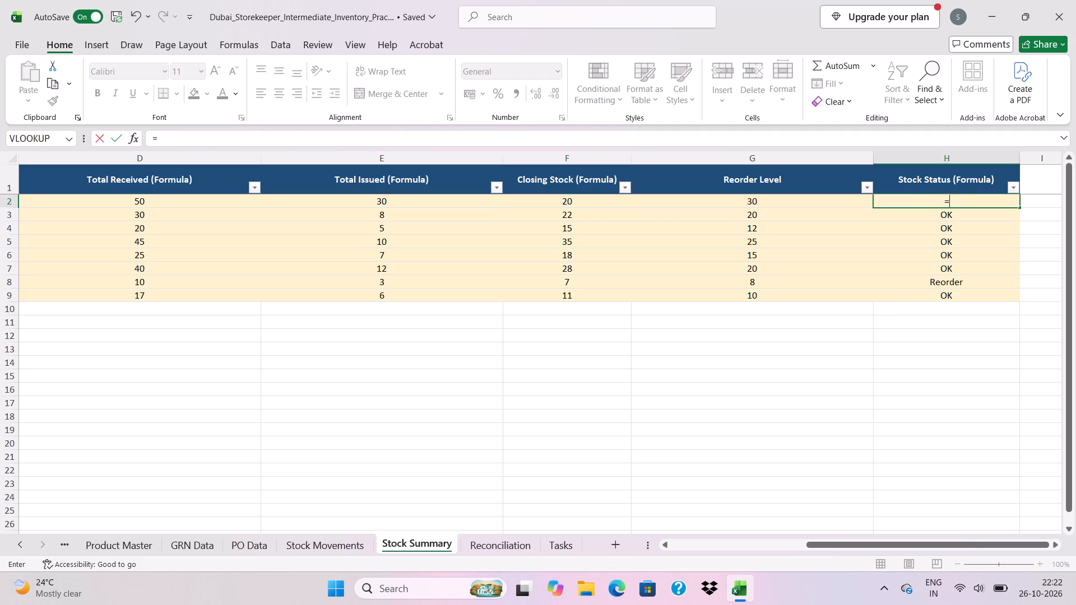
pyautogui.write('if')
pyautogui.hotkey('shift', '(')
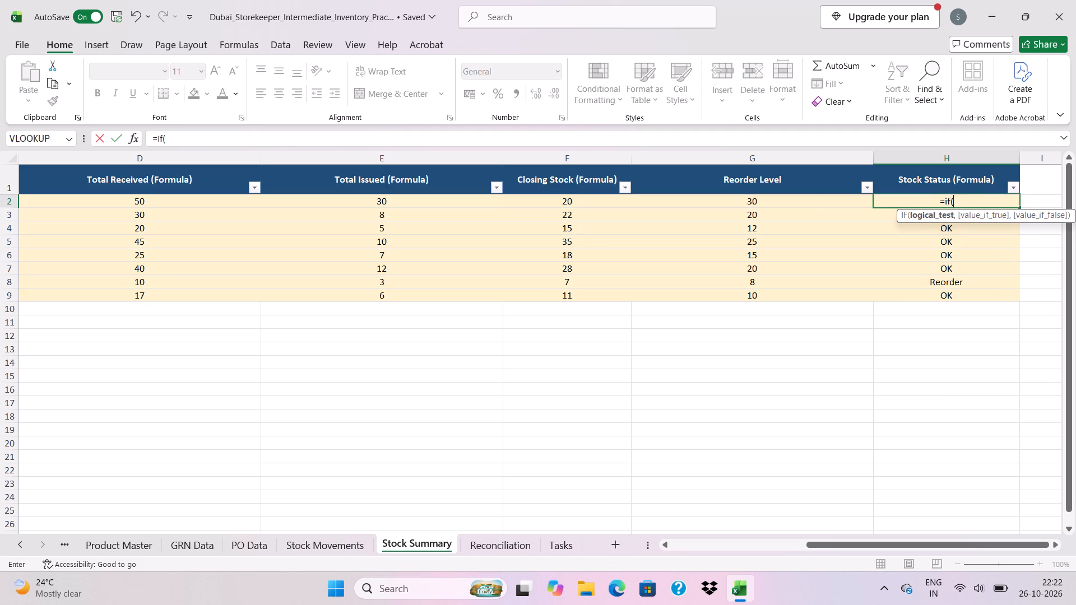
pyautogui.click(578, 198)
pyautogui.hotkey('shift', '>')
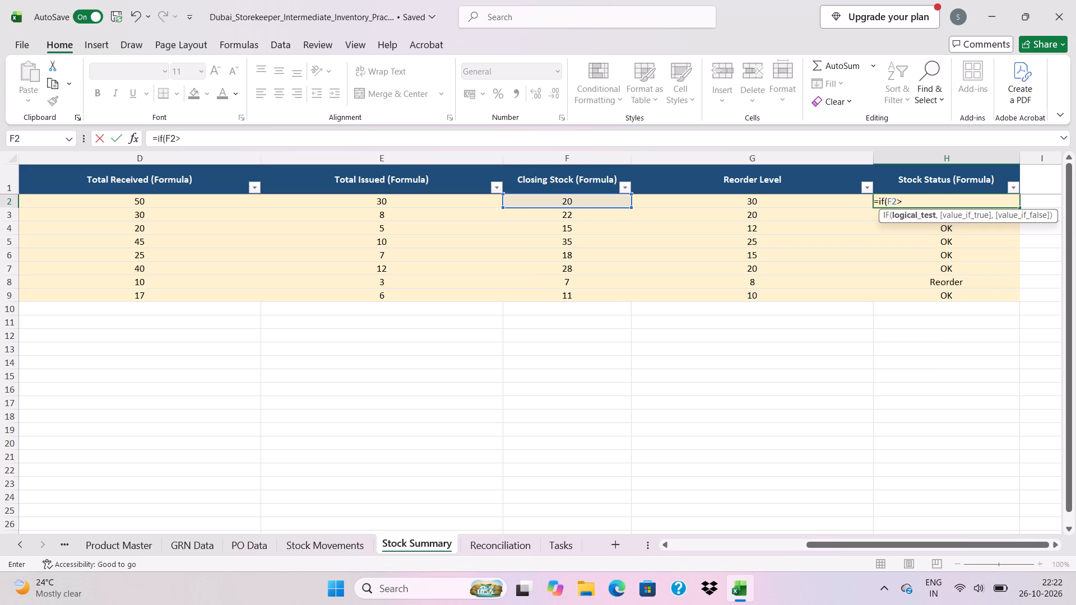
pyautogui.click(675, 201)
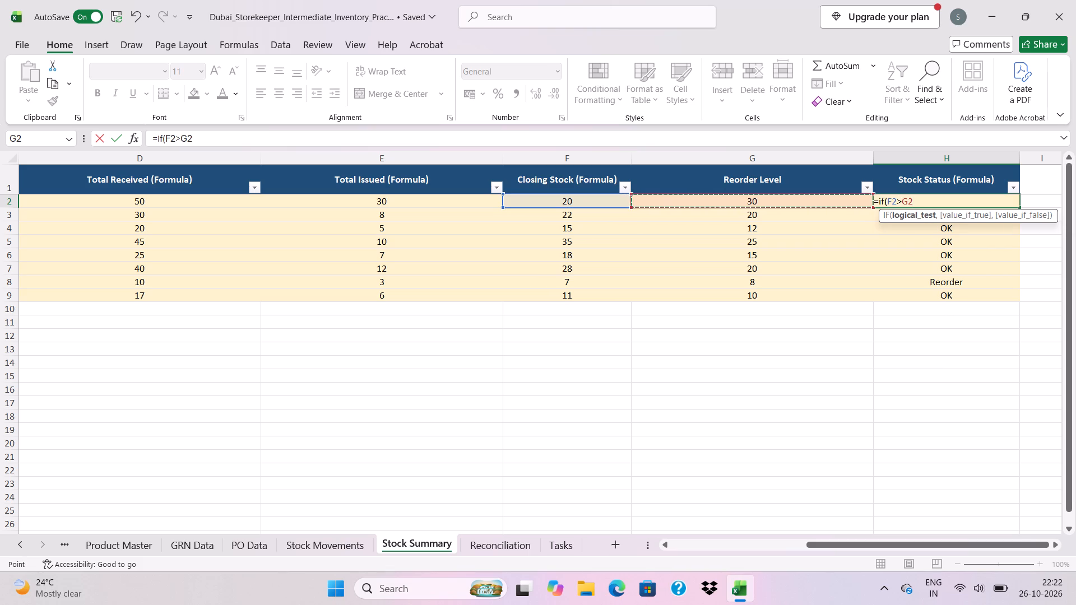
pyautogui.press(',')
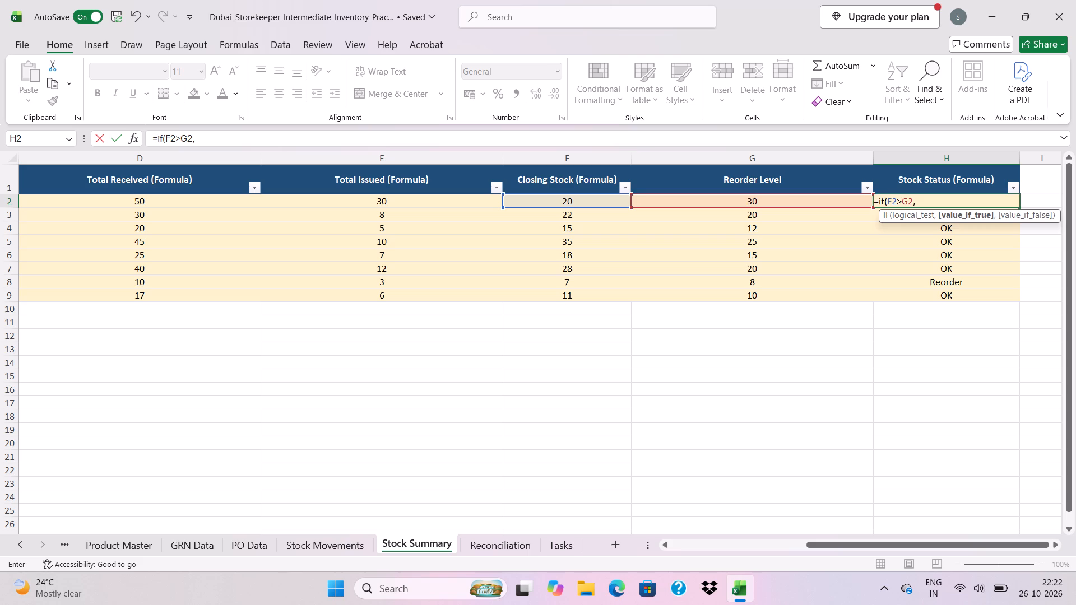
pyautogui.hotkey('shift', '"')
pyautogui.write('reor')
pyautogui.write('der')
pyautogui.hotkey('shift', '"')
pyautogui.write(',"ok")')
pyautogui.press('Return')
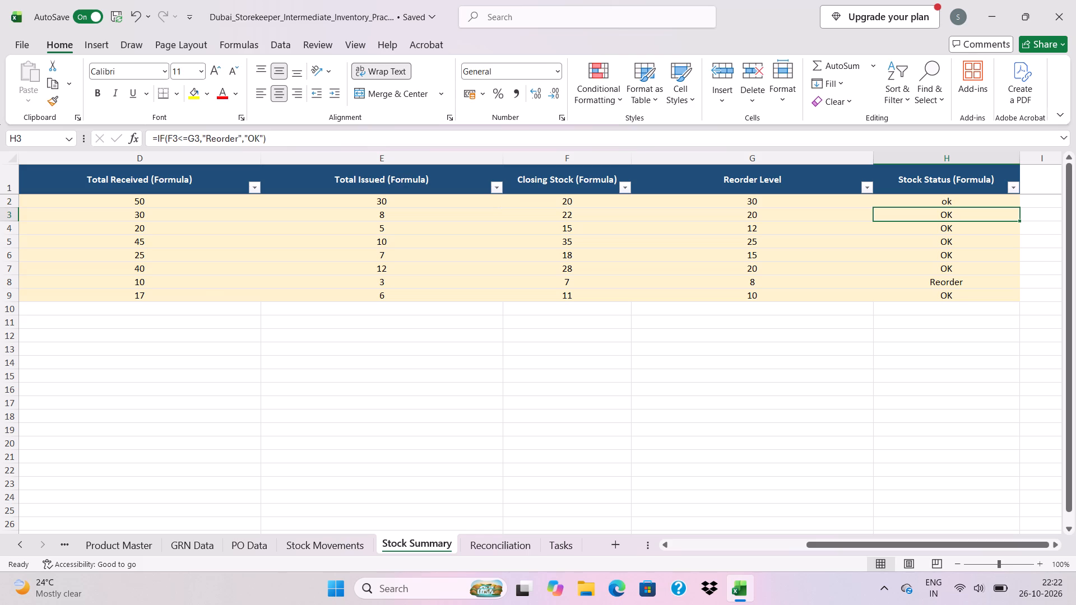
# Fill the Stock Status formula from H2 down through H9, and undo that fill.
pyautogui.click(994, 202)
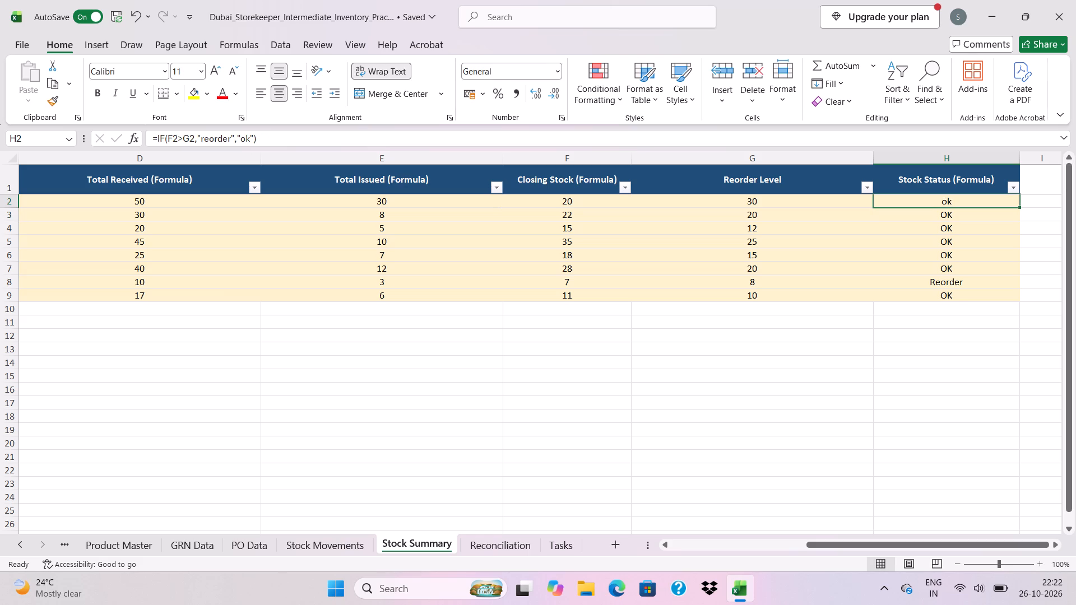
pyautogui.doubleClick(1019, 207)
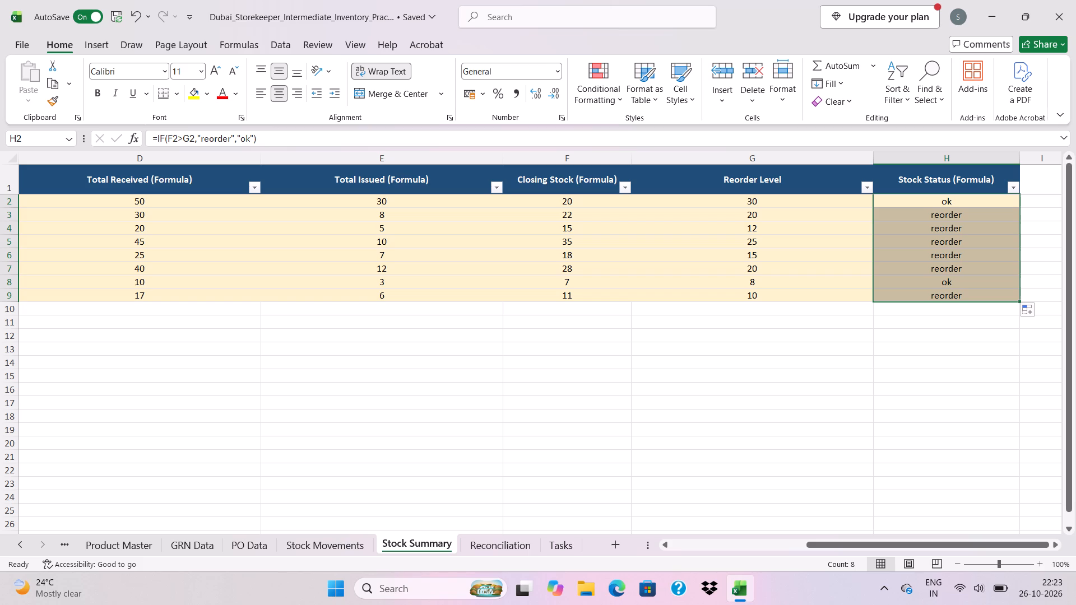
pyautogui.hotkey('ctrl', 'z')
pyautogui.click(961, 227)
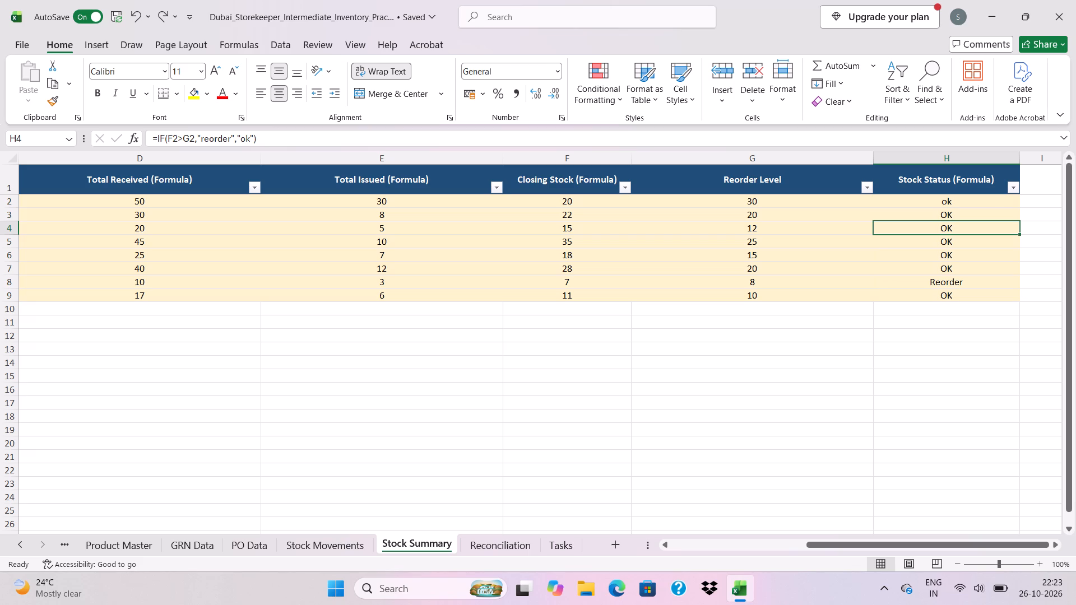
# Change the comparison operator in the H2 Stock Status formula to <= between F2 and G2.
pyautogui.click(962, 203)
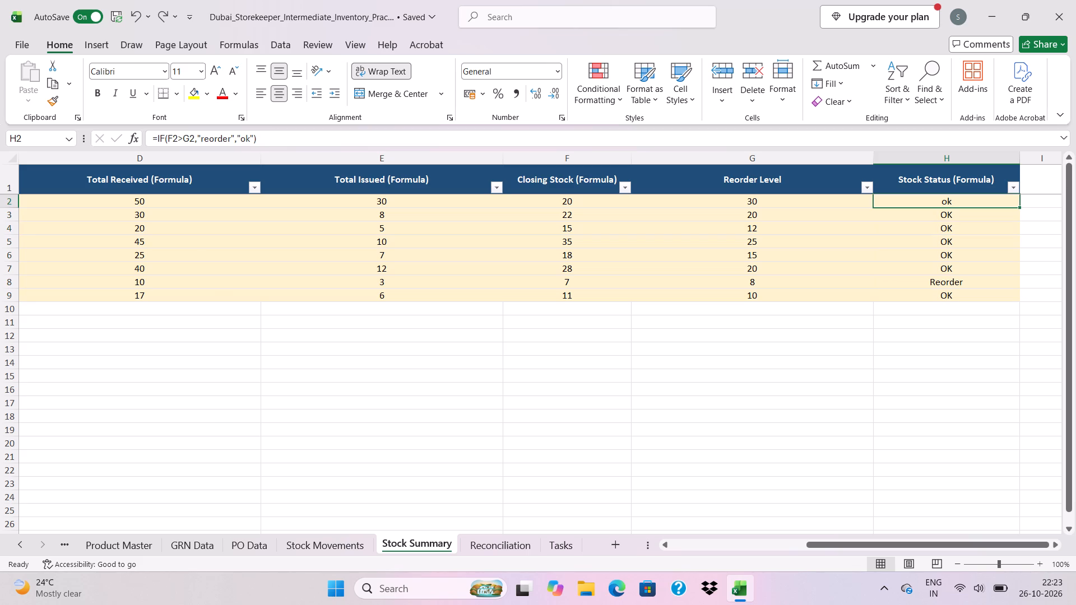
pyautogui.click(180, 139)
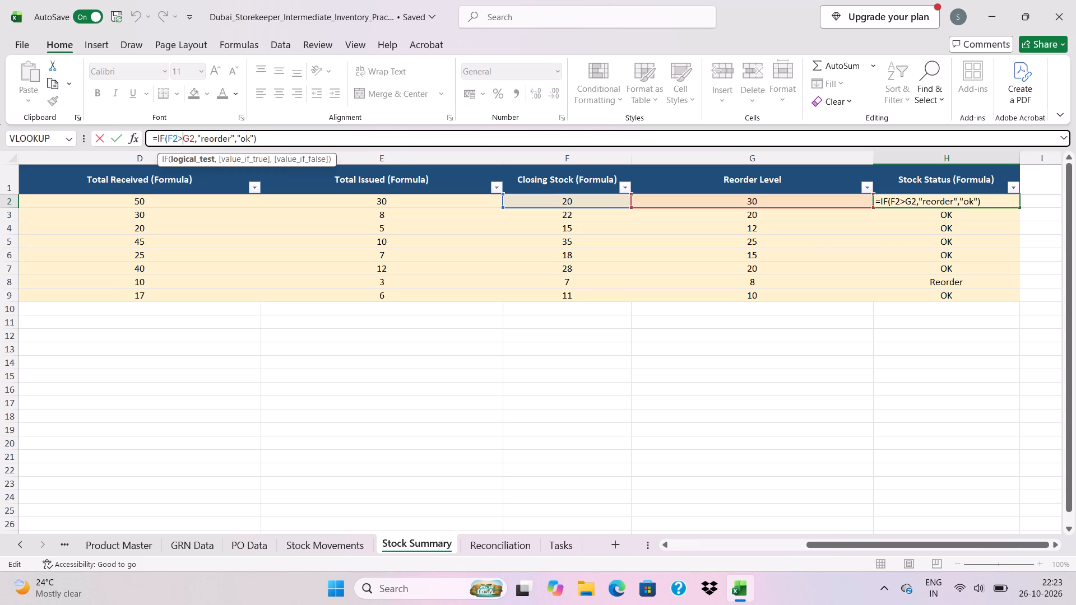
pyautogui.press('BackSpace')
pyautogui.press('shift+less')
pyautogui.press('=')
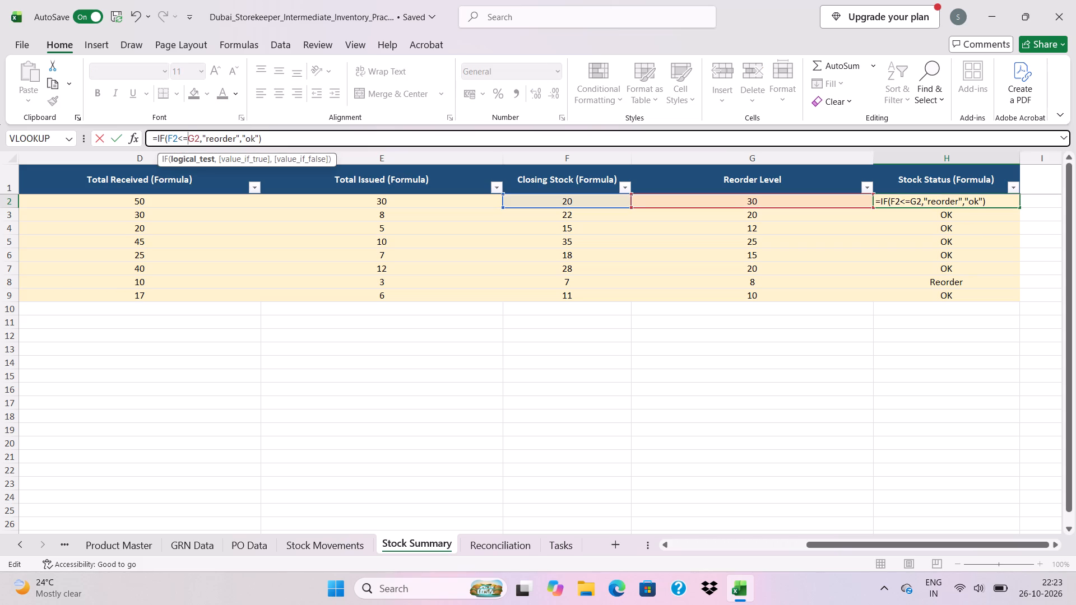
pyautogui.press('Return')
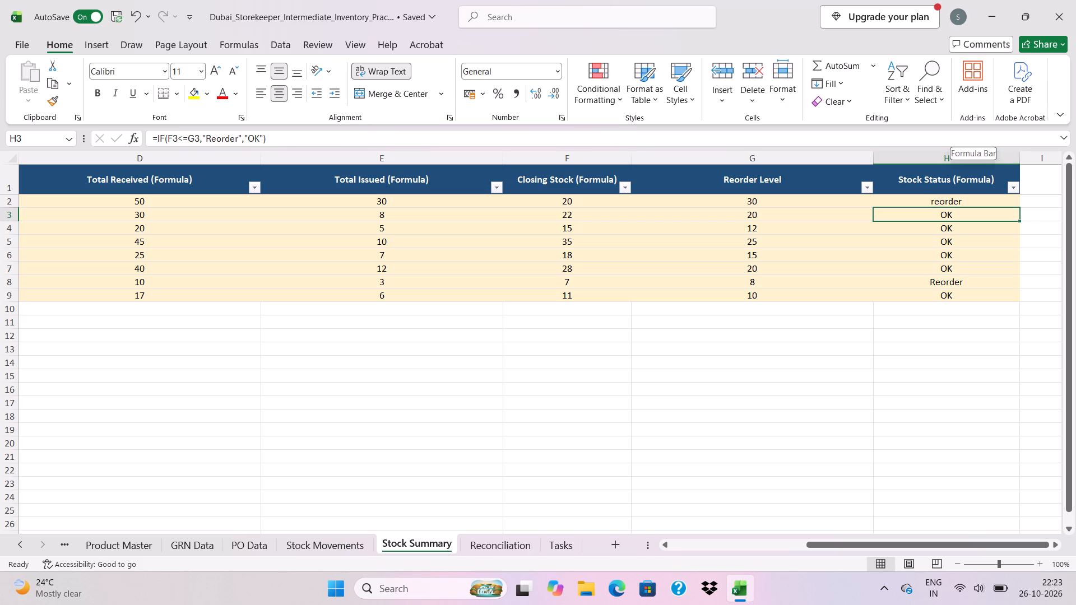
# Fill the Stock Status formula from Stock Summary cell H2 down through H9.
pyautogui.moveTo(970, 199); pyautogui.dragTo(1019, 206)
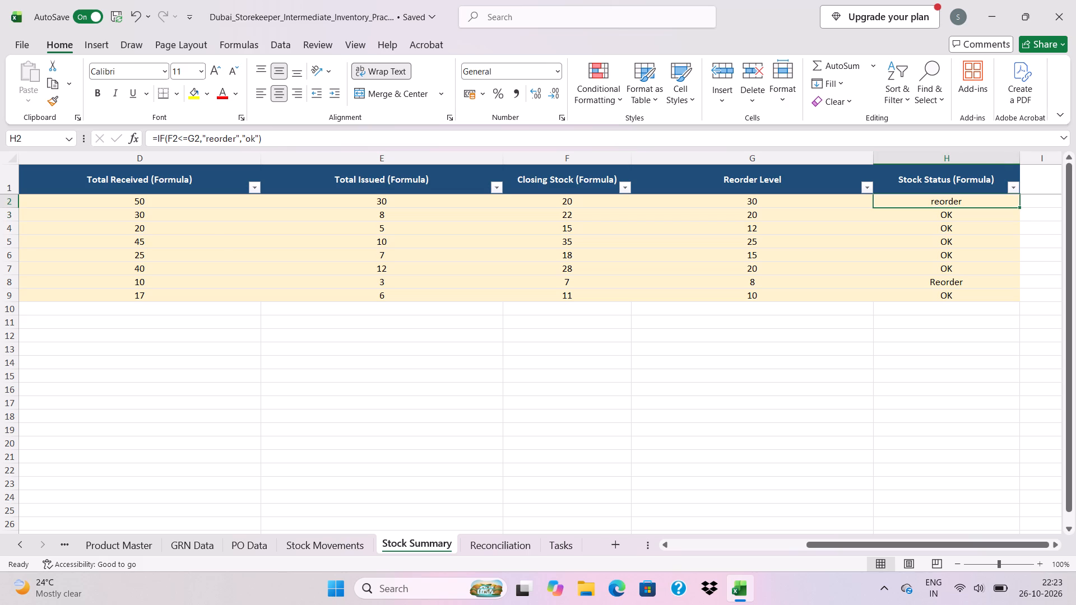
pyautogui.doubleClick(1019, 206)
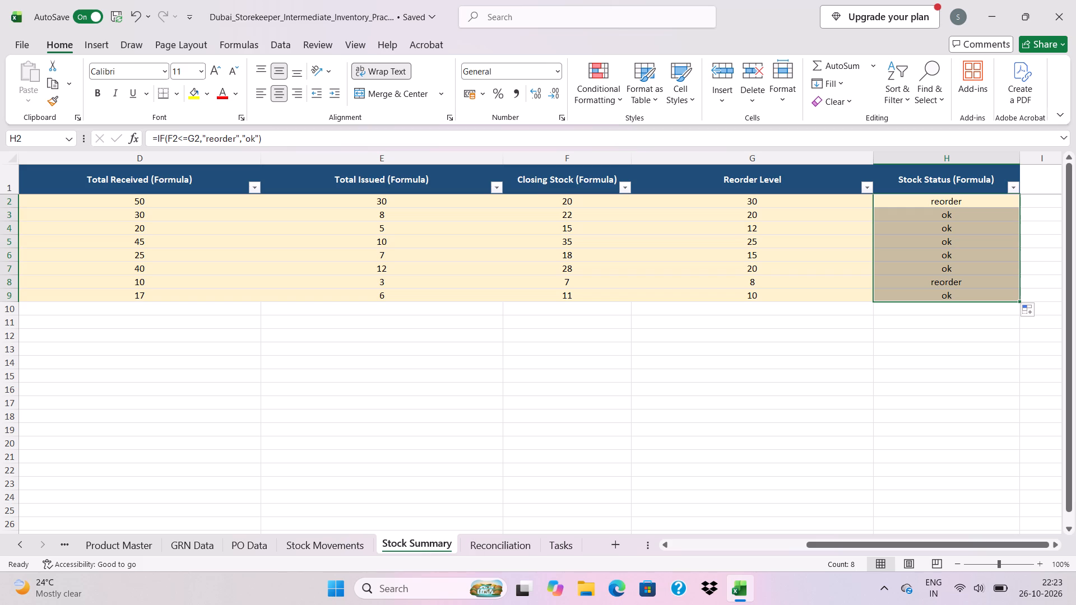
# Examine the two Item Name (Lookup) columns in Stock Summary and the source columns in the Product Master and Stock Movements sheets.
pyautogui.hscroll(5, 312, 232)
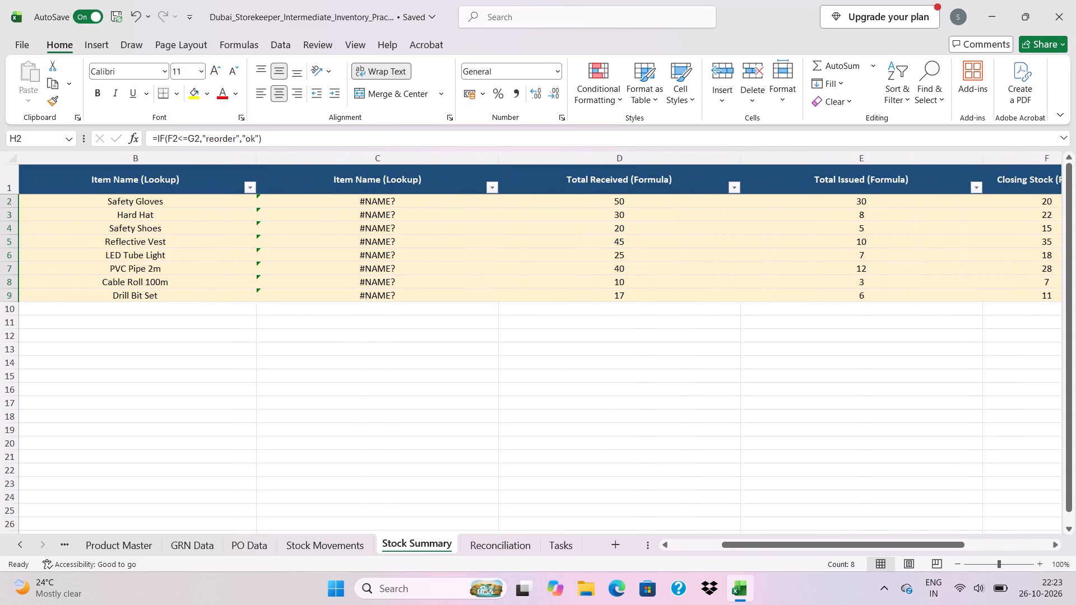
pyautogui.hscroll(1, 312, 232)
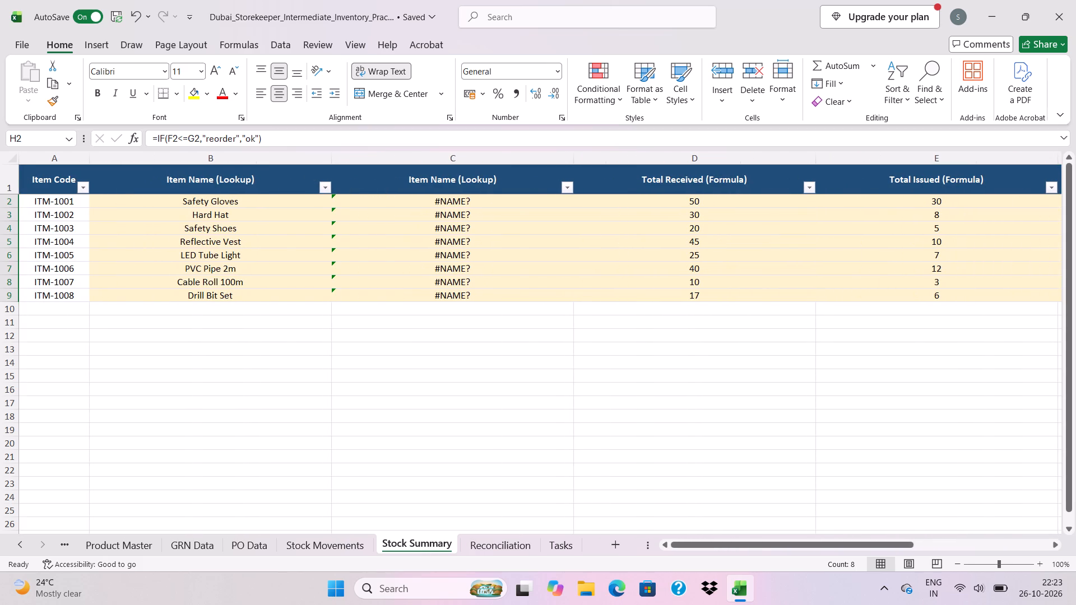
pyautogui.click(442, 198)
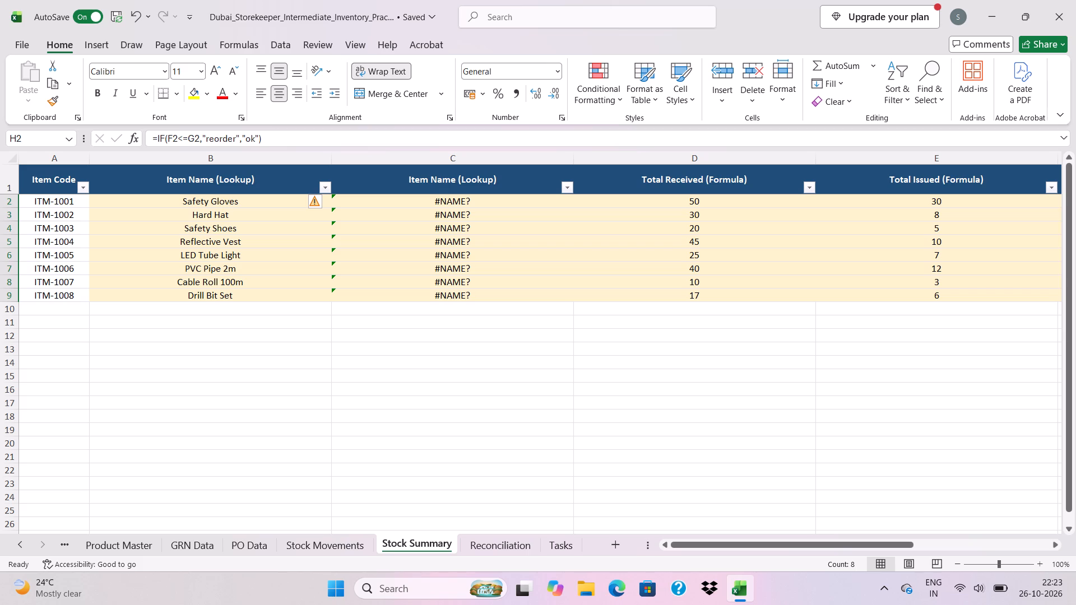
pyautogui.click(281, 204)
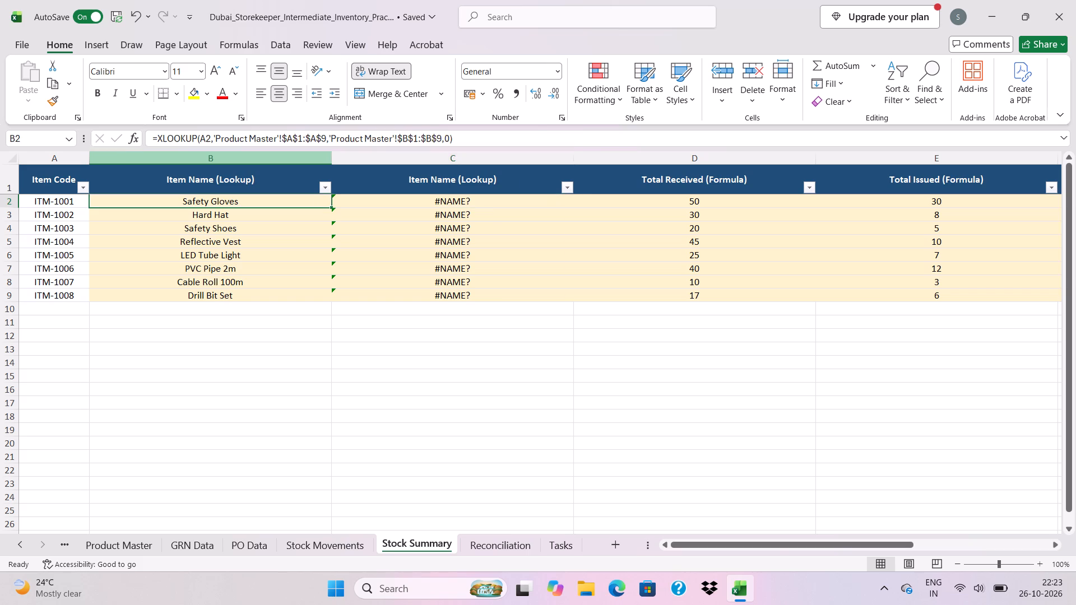
pyautogui.click(420, 197)
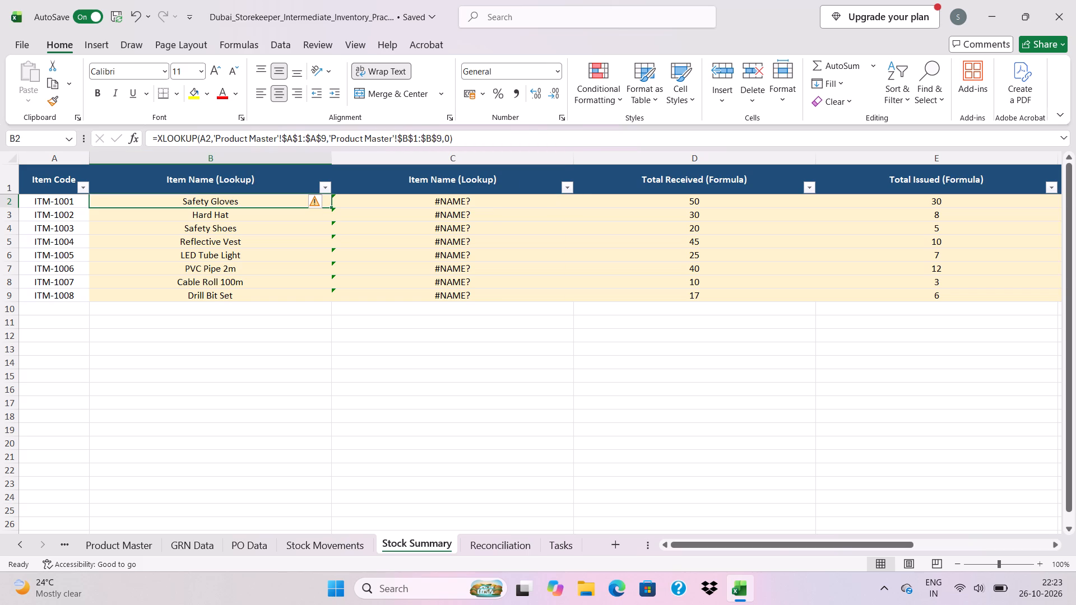
pyautogui.click(115, 542)
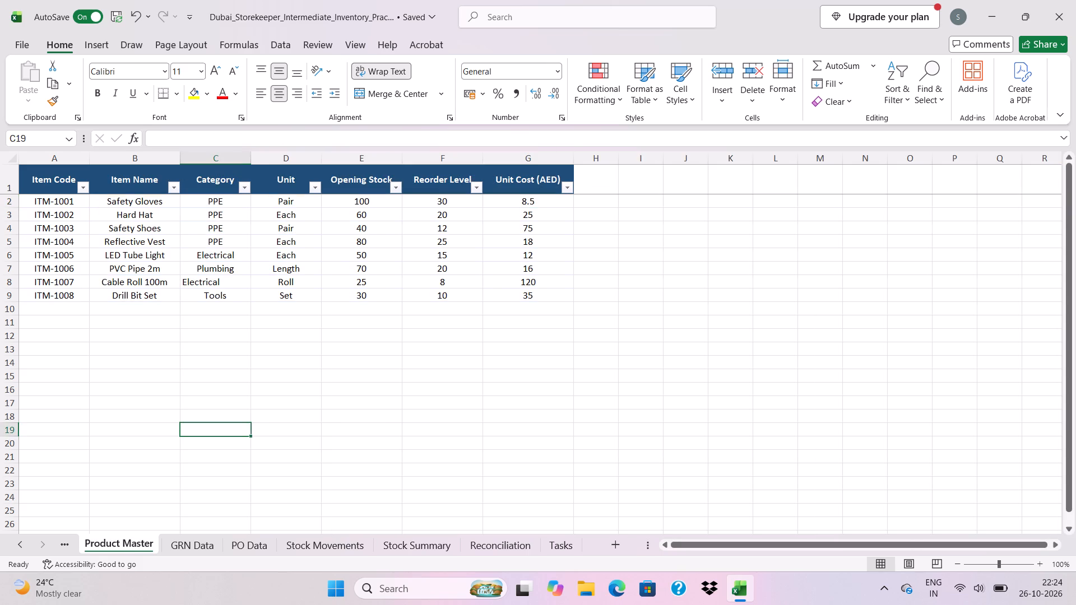
pyautogui.click(296, 540)
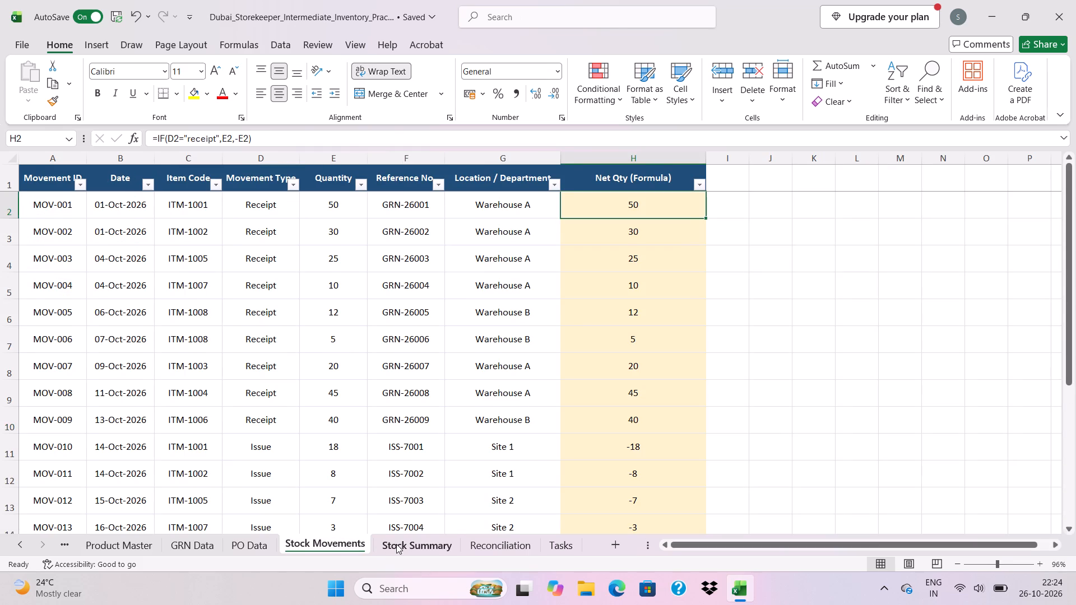
# Replace the duplicate Item Name (Lookup) header in Stock Summary cell C1 with "opening stock".
pyautogui.click(396, 544)
pyautogui.click(471, 183)
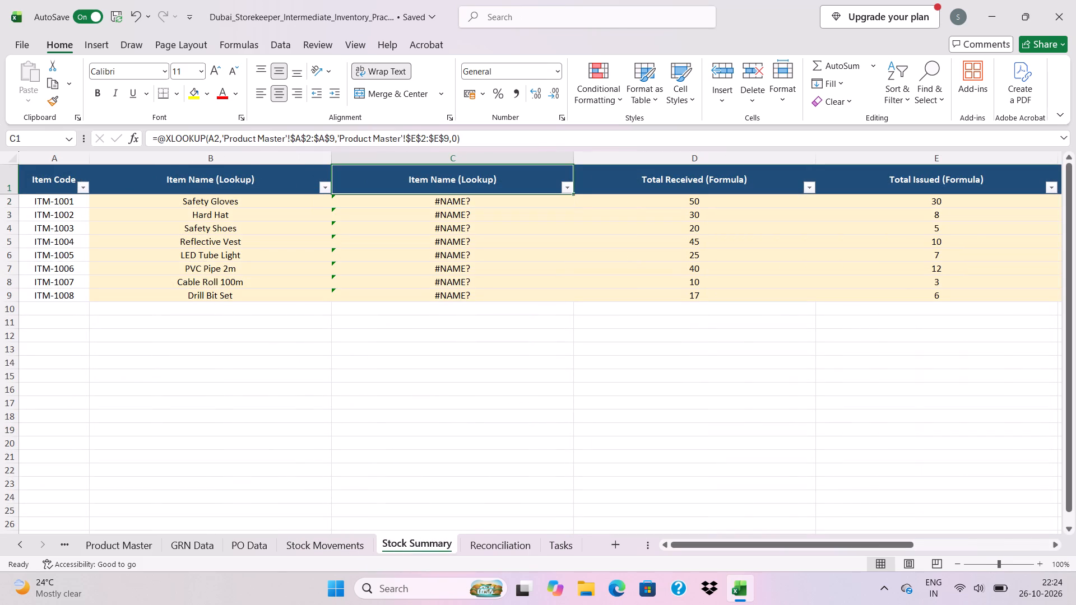
pyautogui.press('BackSpace')
pyautogui.write('opening stock')
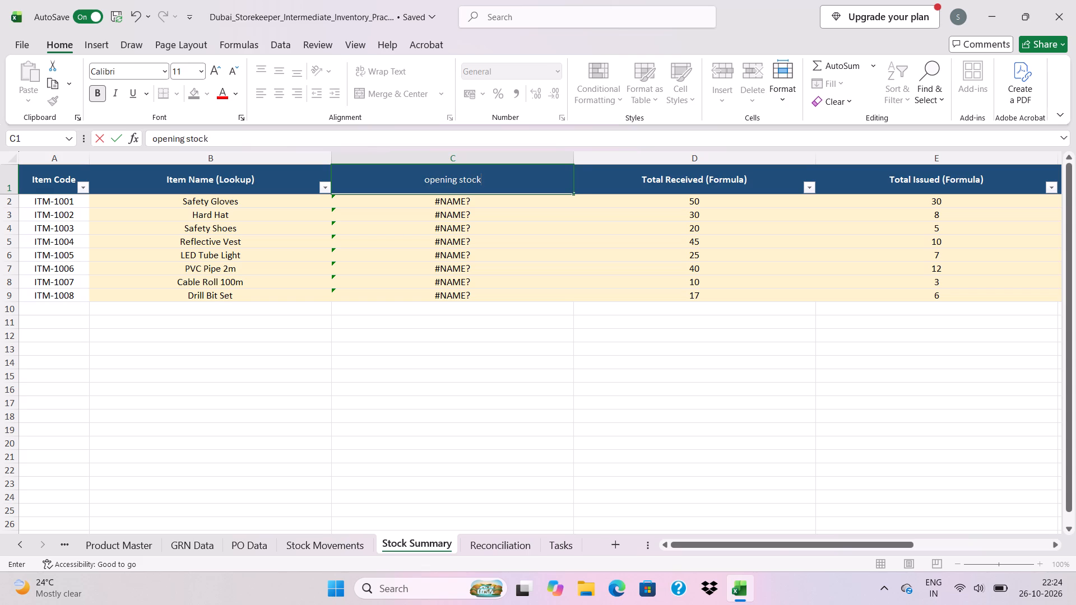
# Replace the formula in Stock Summary C2 with an XLOOKUP of A2 in Product Master $A$1:$A$9, returning $E$1:$E$9, or 0 if not found.
pyautogui.click(464, 199)
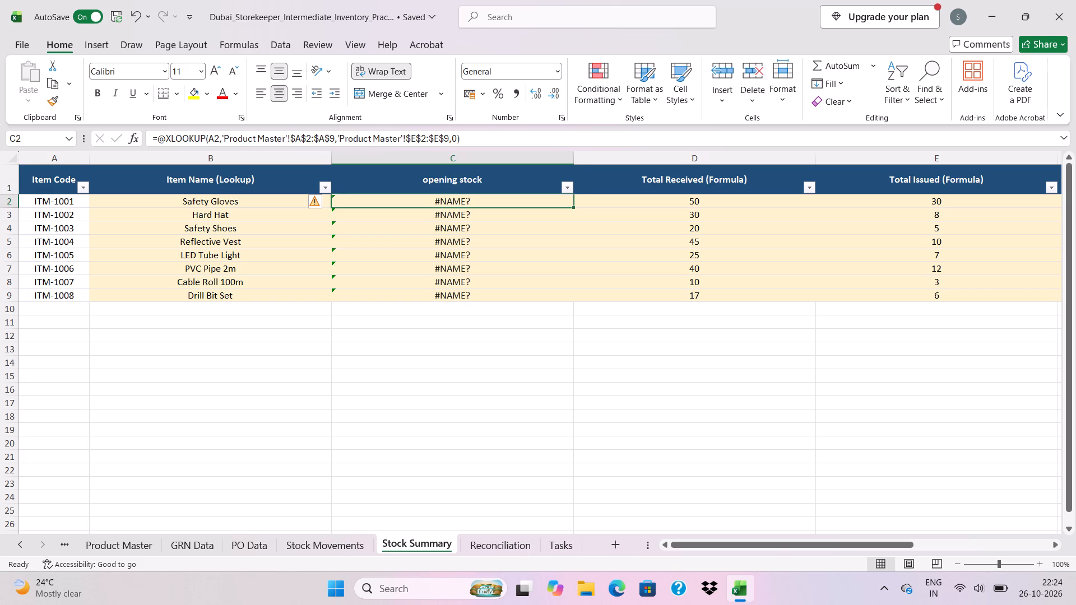
pyautogui.press('BackSpace')
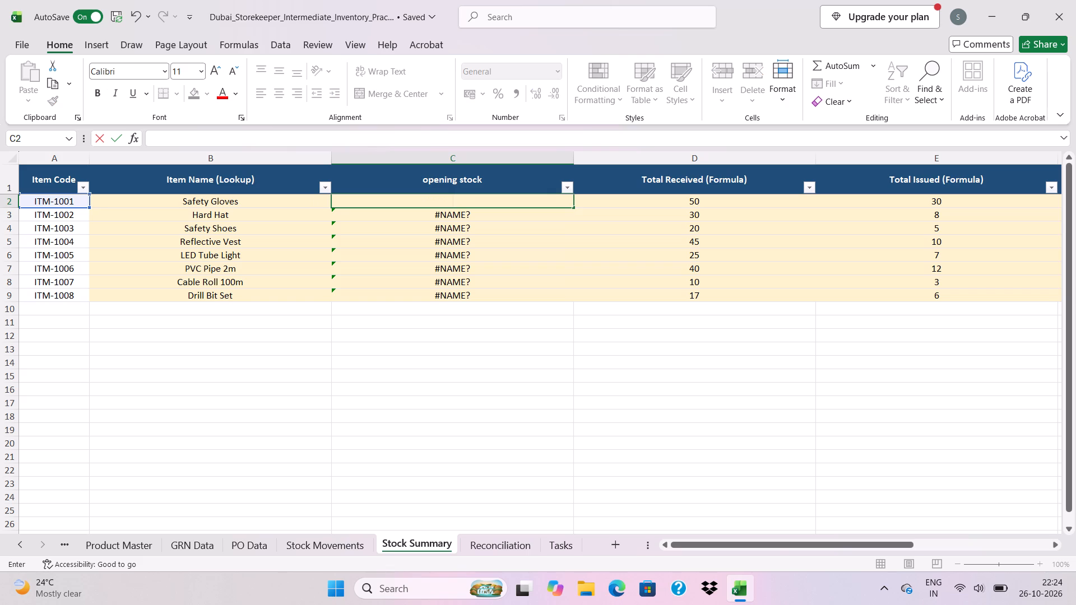
pyautogui.press('=')
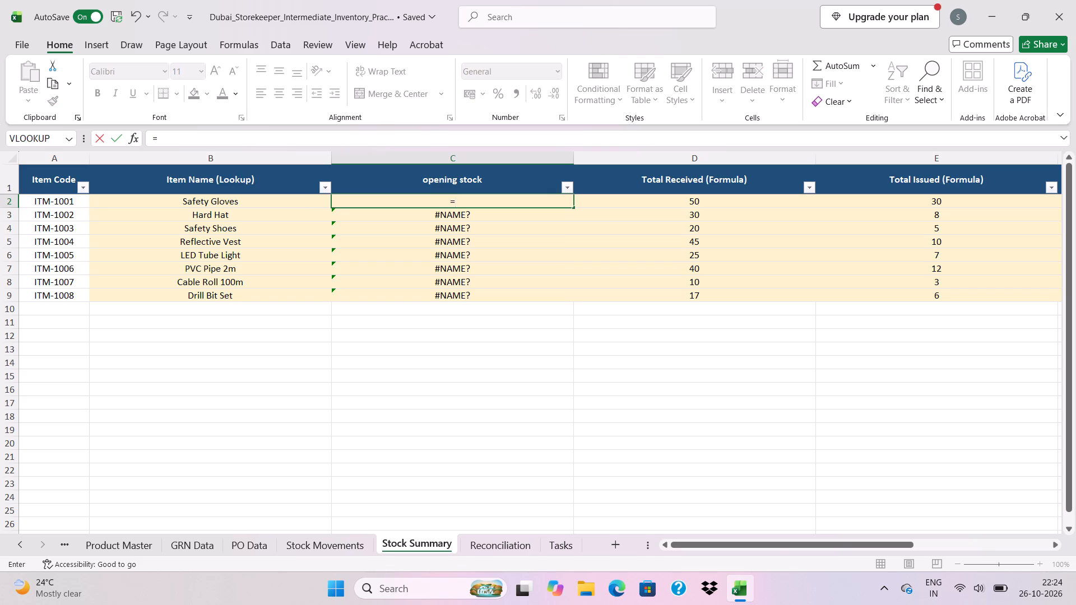
pyautogui.click(64, 199)
pyautogui.press('BackSpace')
pyautogui.press('BackSpace')
pyautogui.write('xlookup')
pyautogui.hotkey('shift', '(')
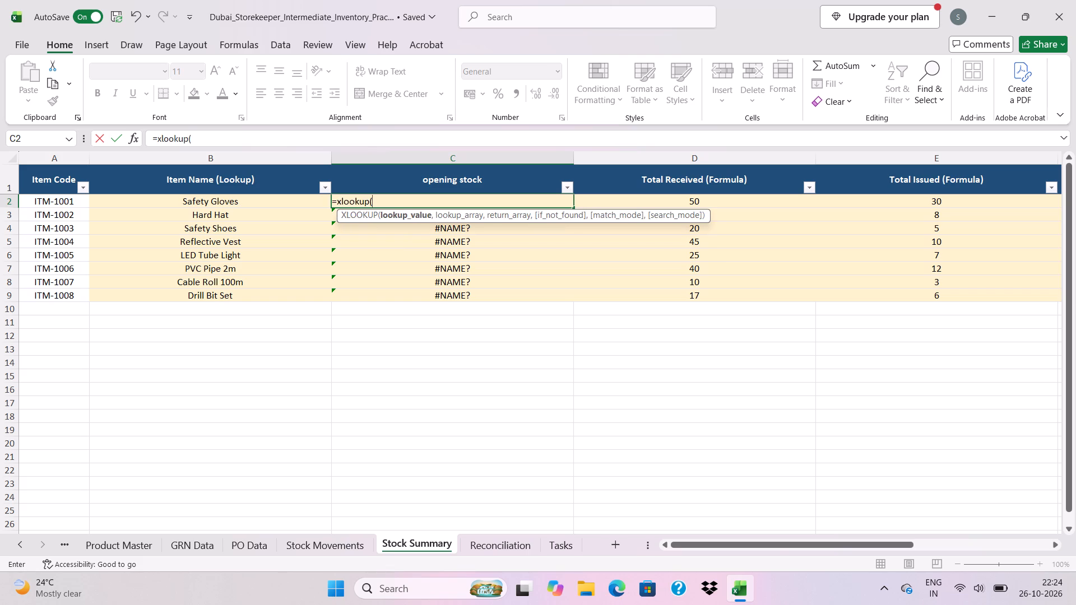
pyautogui.click(38, 203)
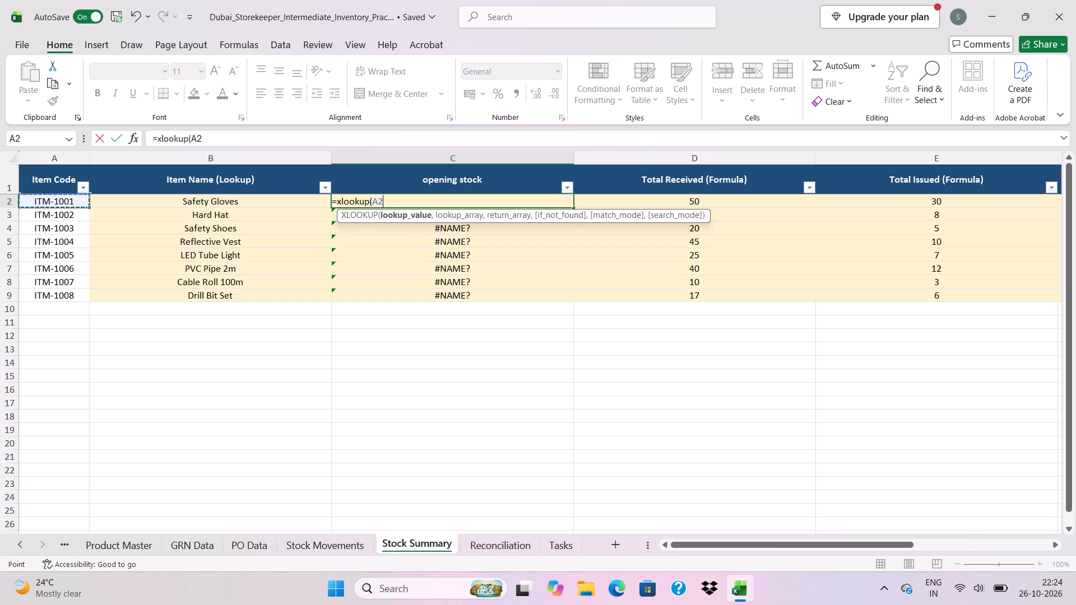
pyautogui.press(',')
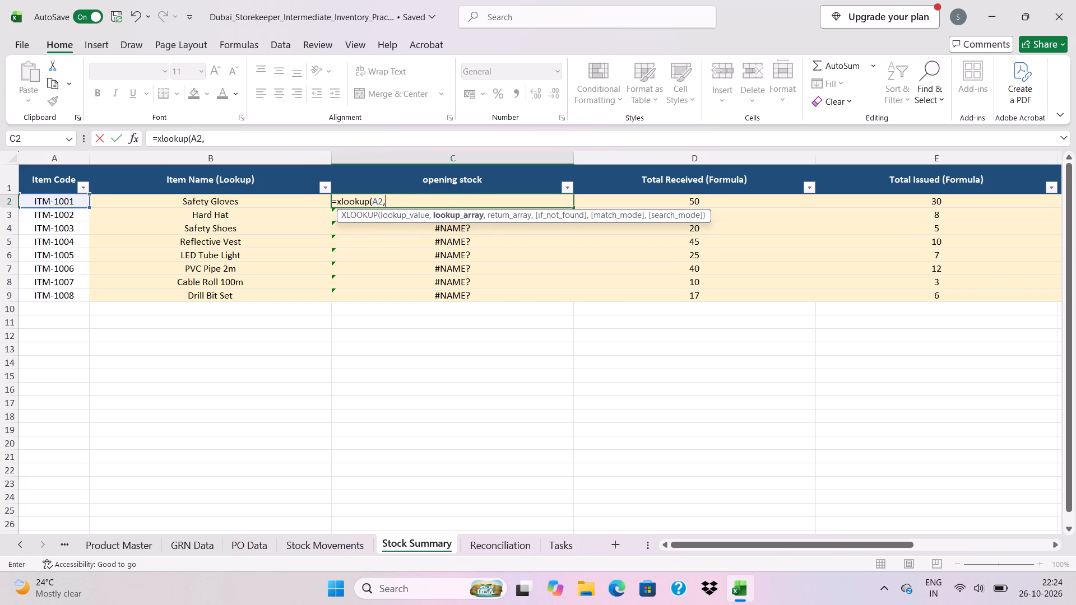
pyautogui.click(119, 544)
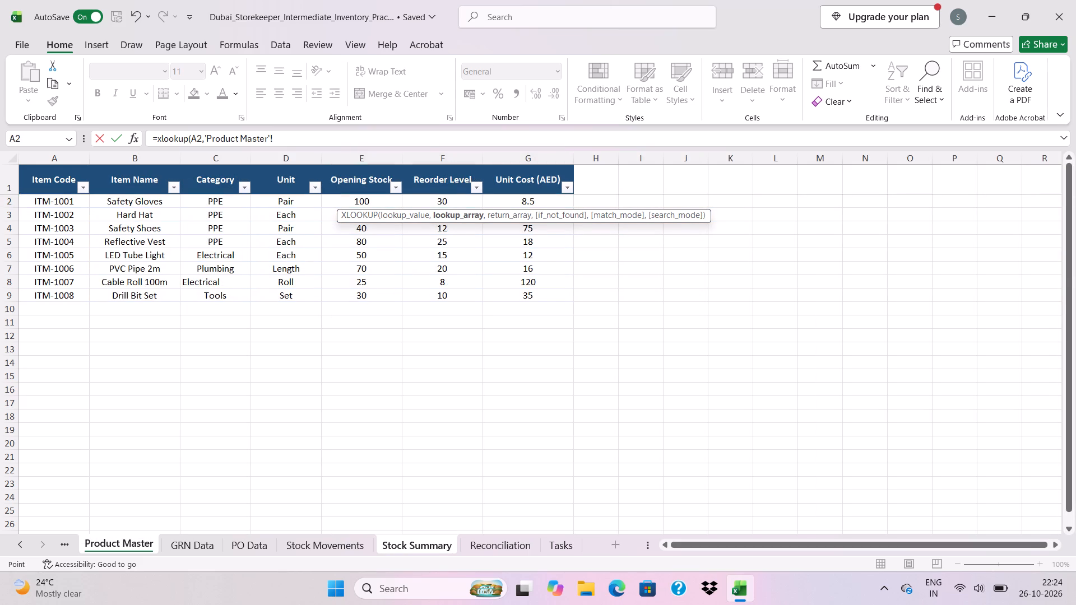
pyautogui.moveTo(60, 183); pyautogui.dragTo(67, 290)
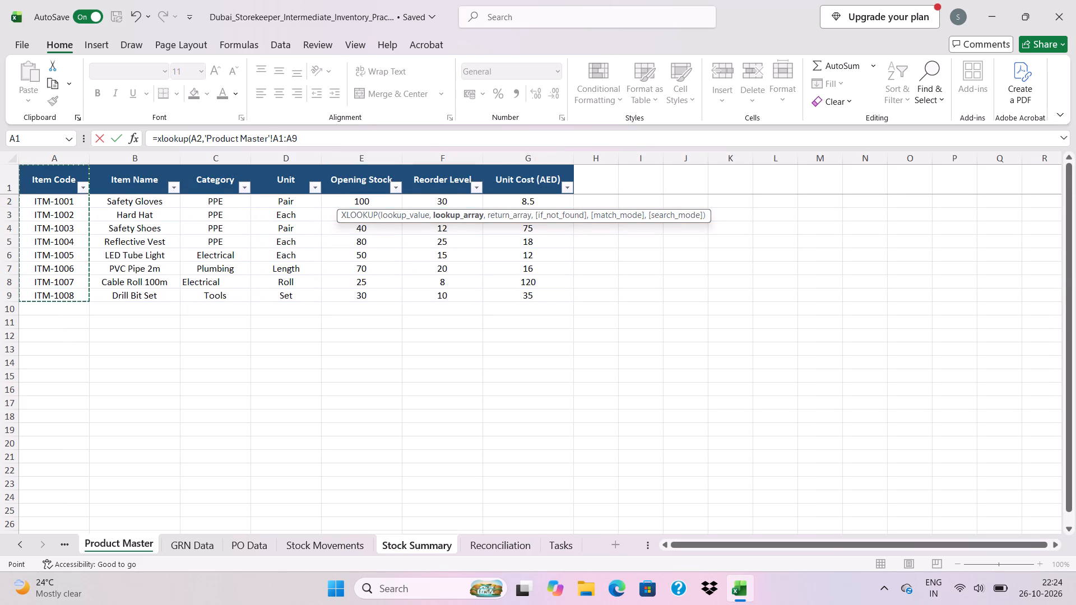
pyautogui.press('F4')
pyautogui.press(',')
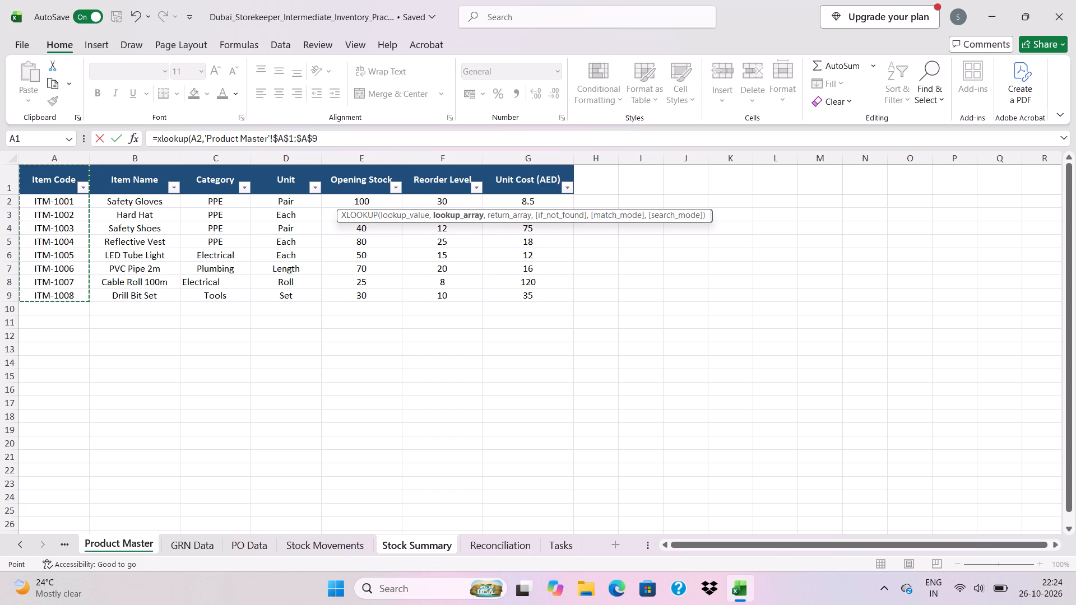
pyautogui.moveTo(356, 172); pyautogui.dragTo(359, 290)
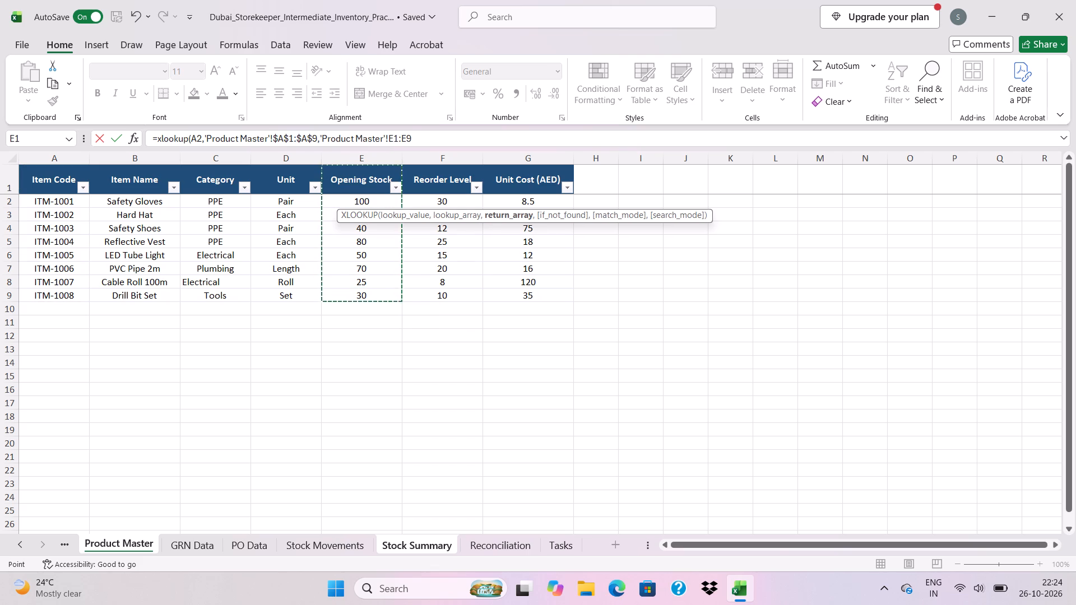
pyautogui.press('F4')
pyautogui.write(',0')
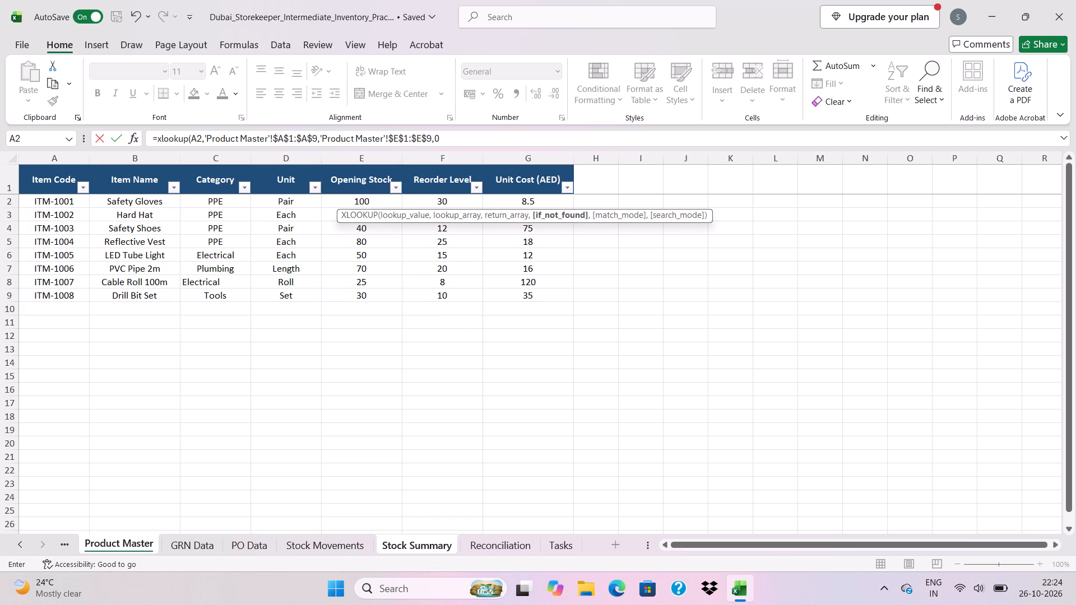
pyautogui.hotkey('shift', ')')
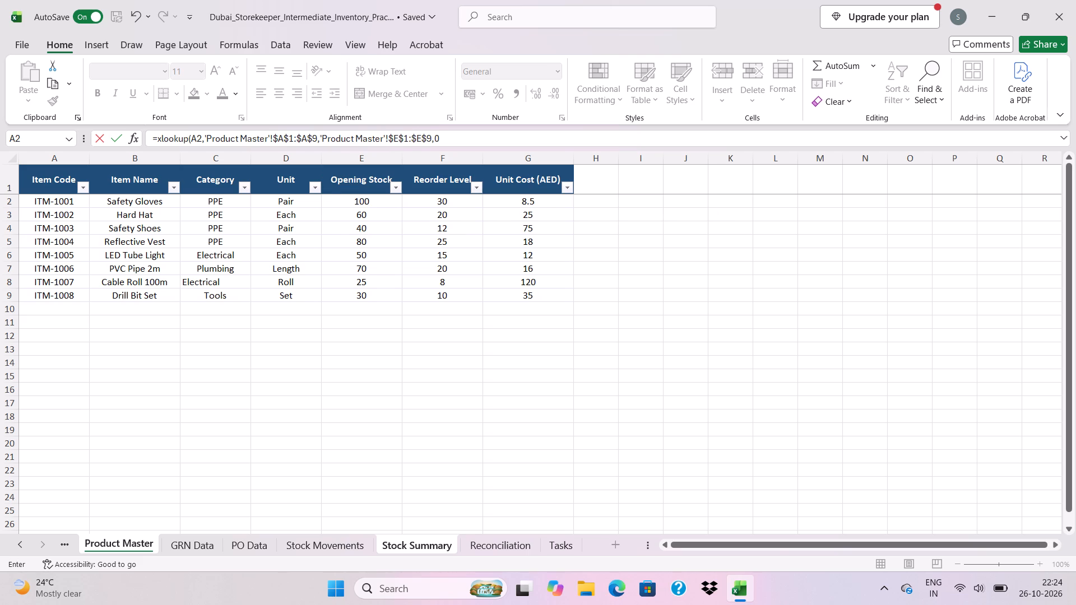
pyautogui.press('Return')
# Fill the opening stock formula from Stock Summary cell C2 down through C9.
pyautogui.moveTo(536, 201); pyautogui.dragTo(570, 203)
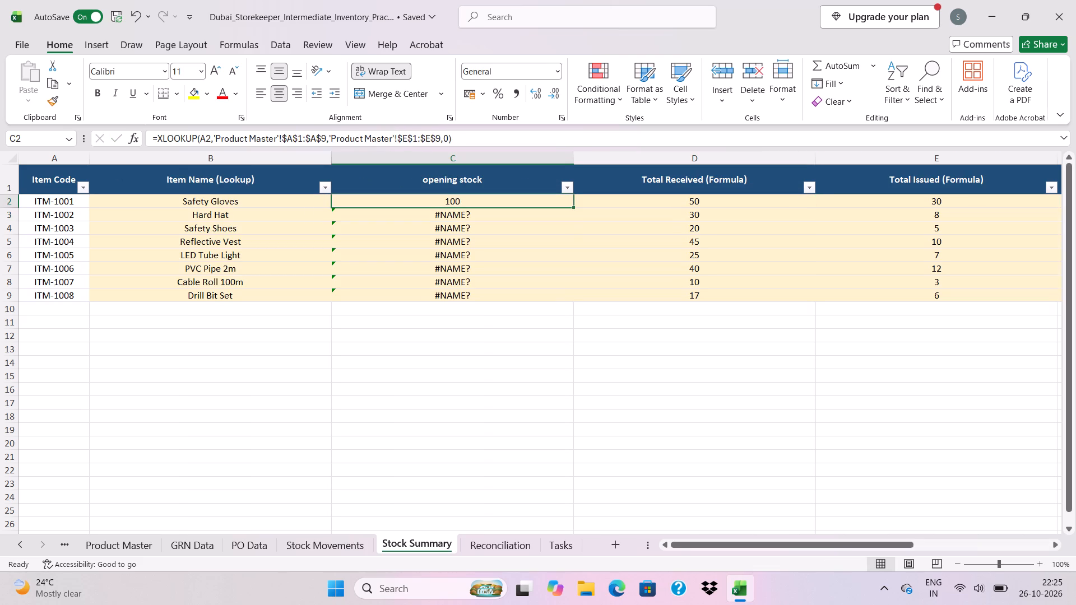
pyautogui.doubleClick(571, 206)
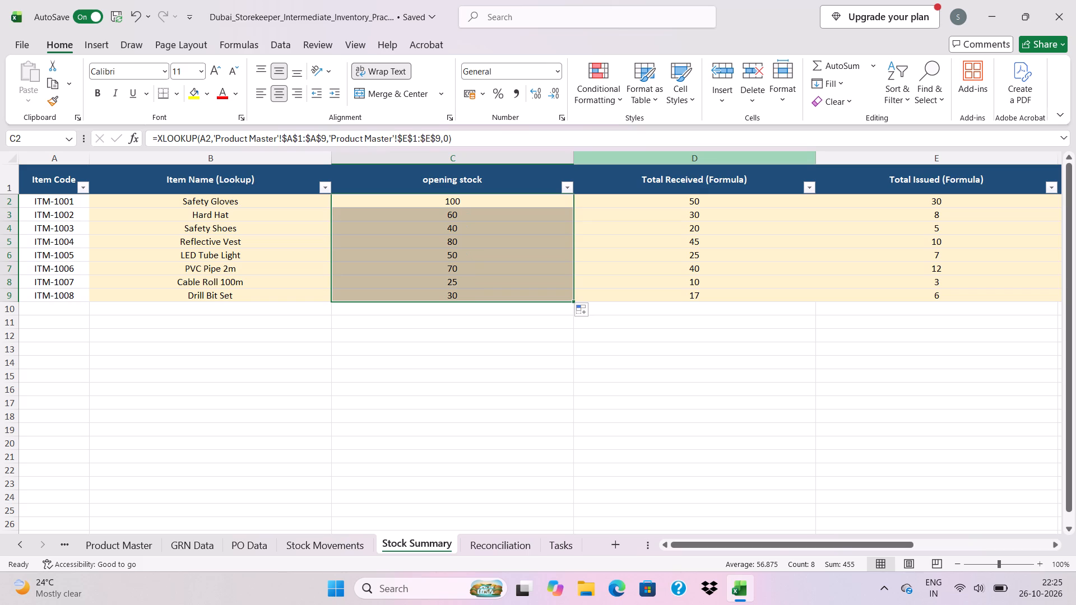
# Clear the existing Closing Stock formula from Stock Summary cell F2.
pyautogui.hscroll(-3, 736, 244)
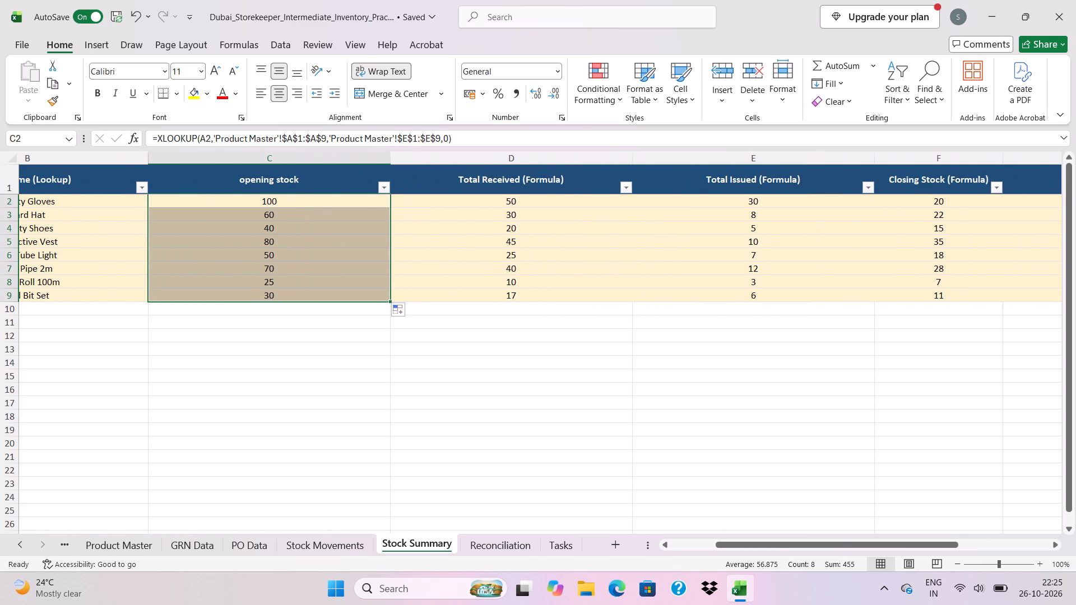
pyautogui.hscroll(-1, 736, 244)
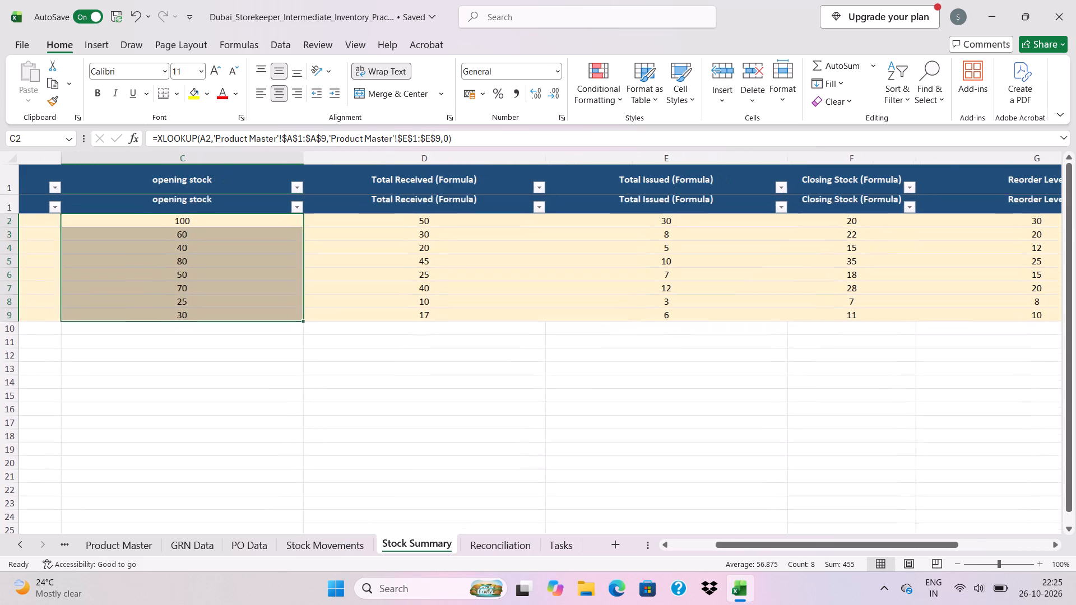
pyautogui.hscroll(-1, 736, 244)
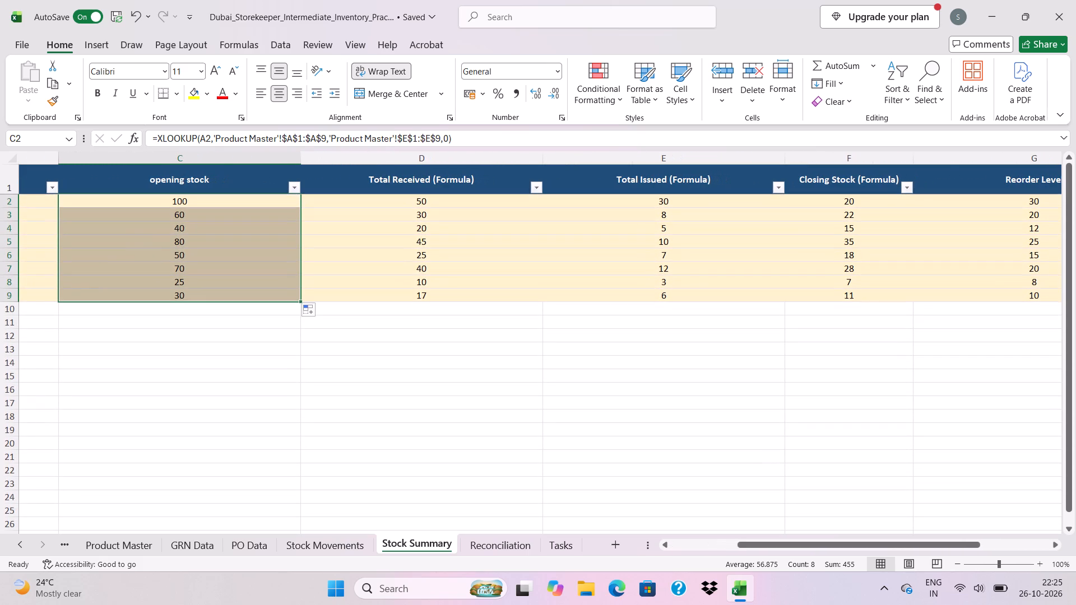
pyautogui.click(841, 201)
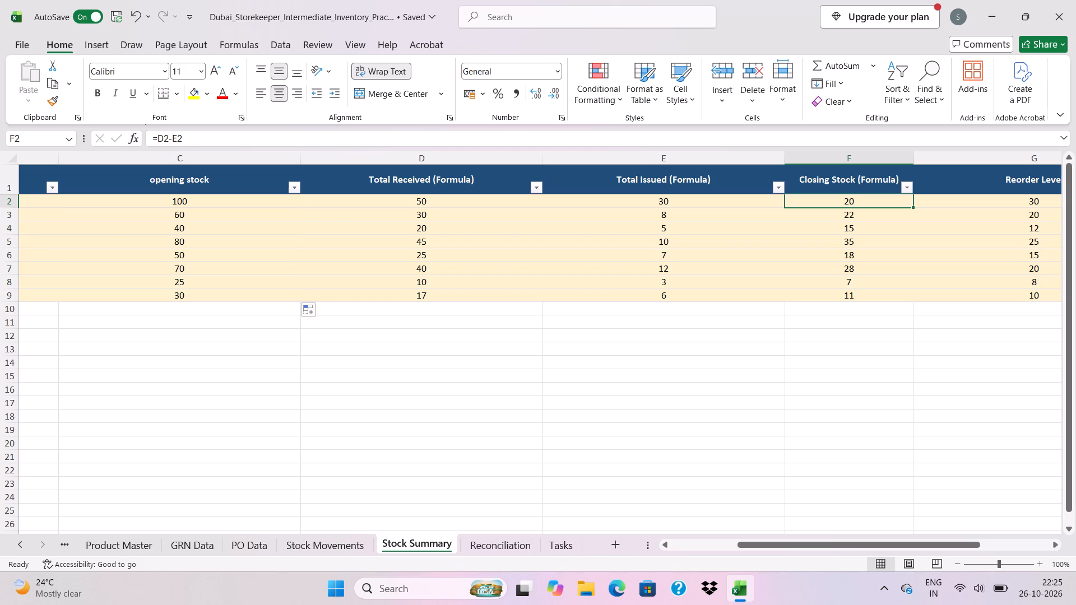
pyautogui.press('BackSpace')
pyautogui.press('BackSpace')
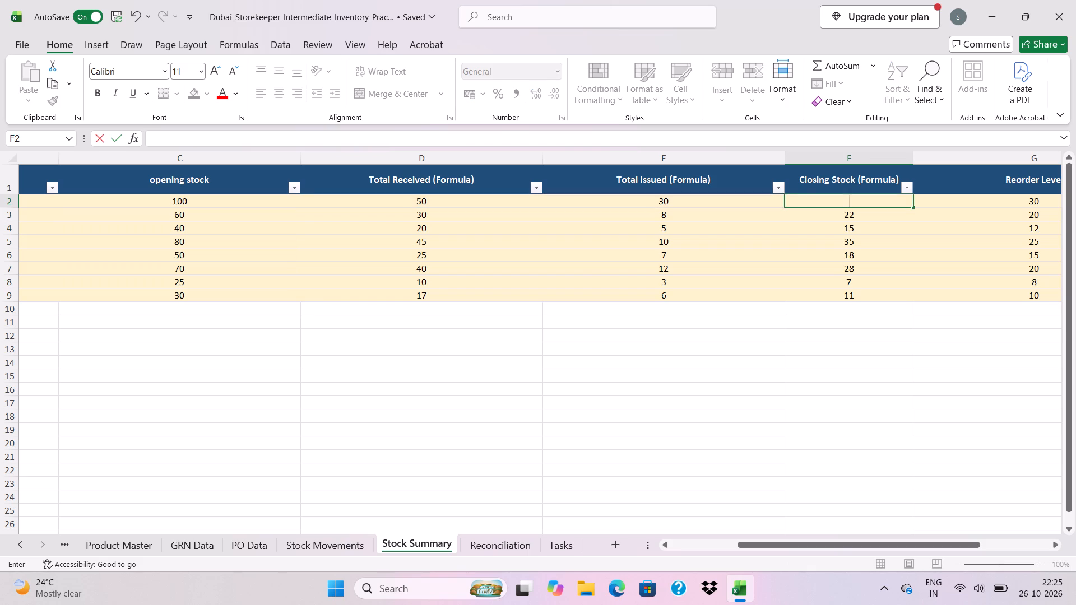
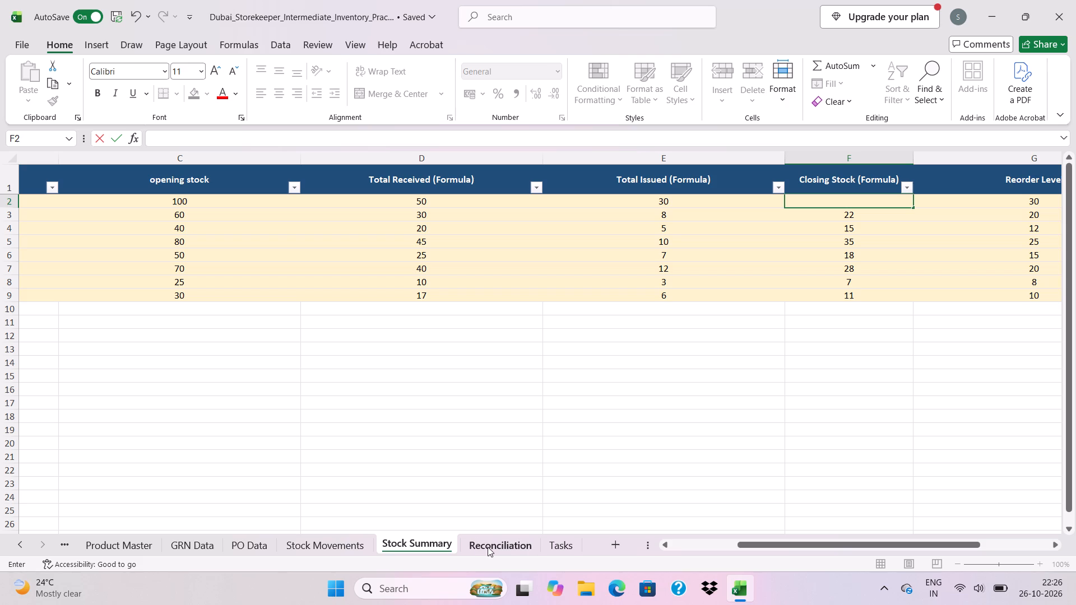
# Consult the Closing Stock task on the Tasks sheet and start a formula in Stock Summary cell F2.
pyautogui.click(560, 538)
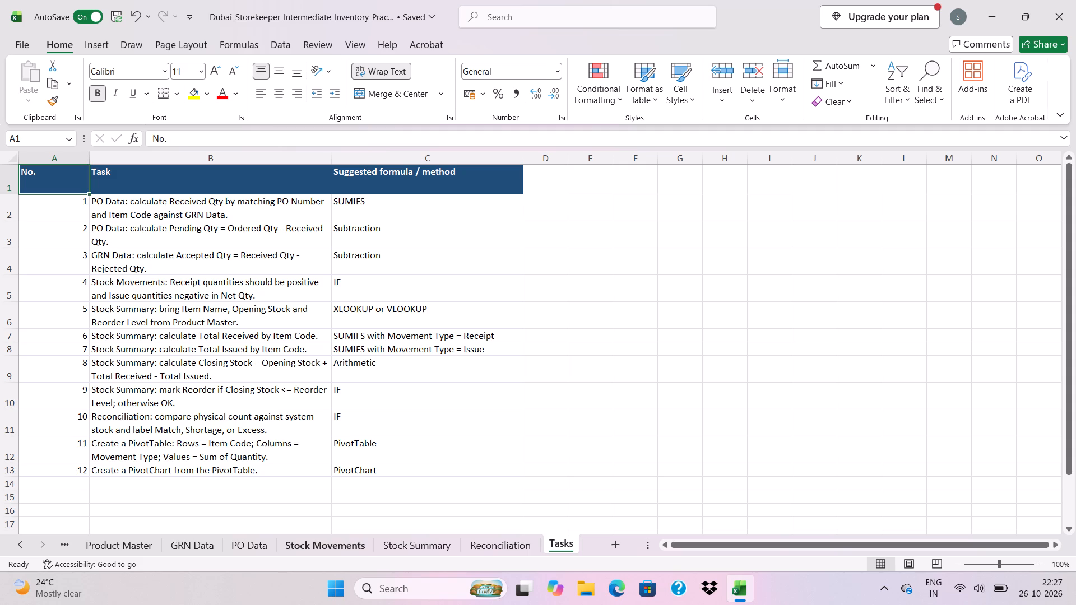
pyautogui.click(333, 541)
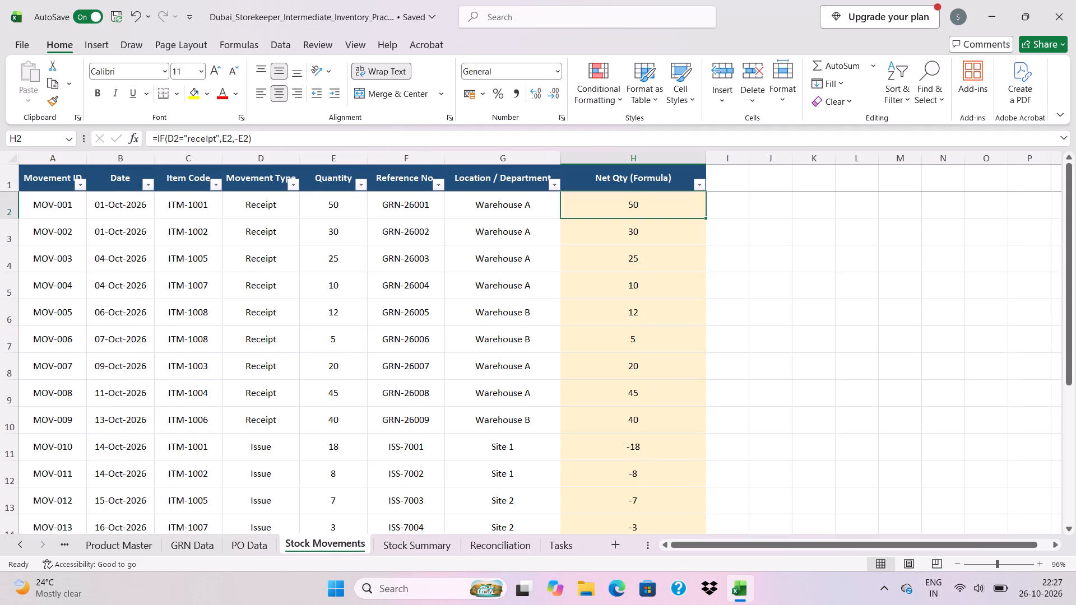
pyautogui.click(424, 547)
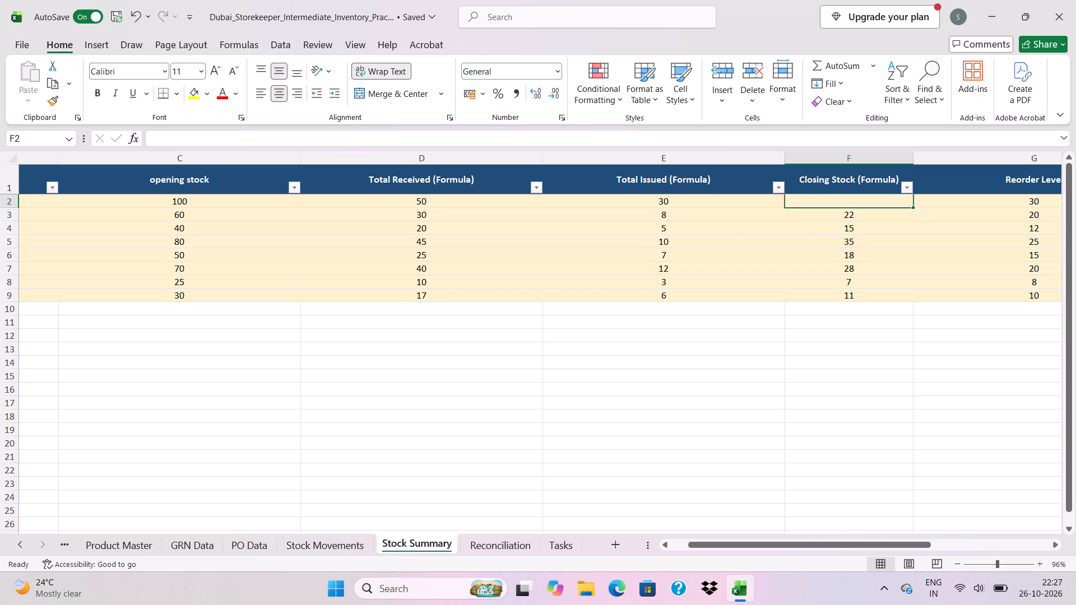
pyautogui.press('=')
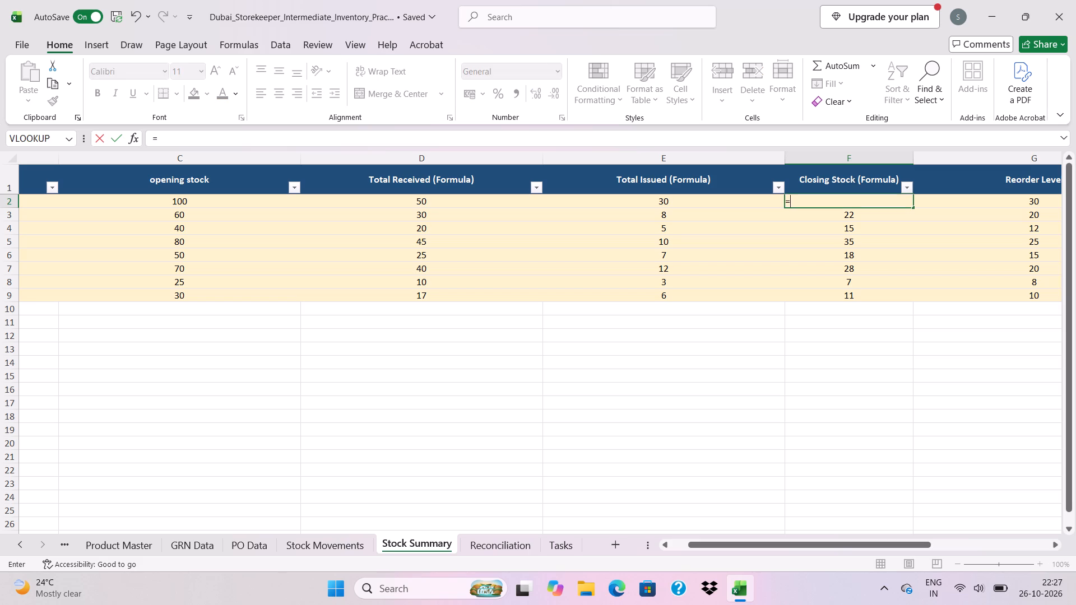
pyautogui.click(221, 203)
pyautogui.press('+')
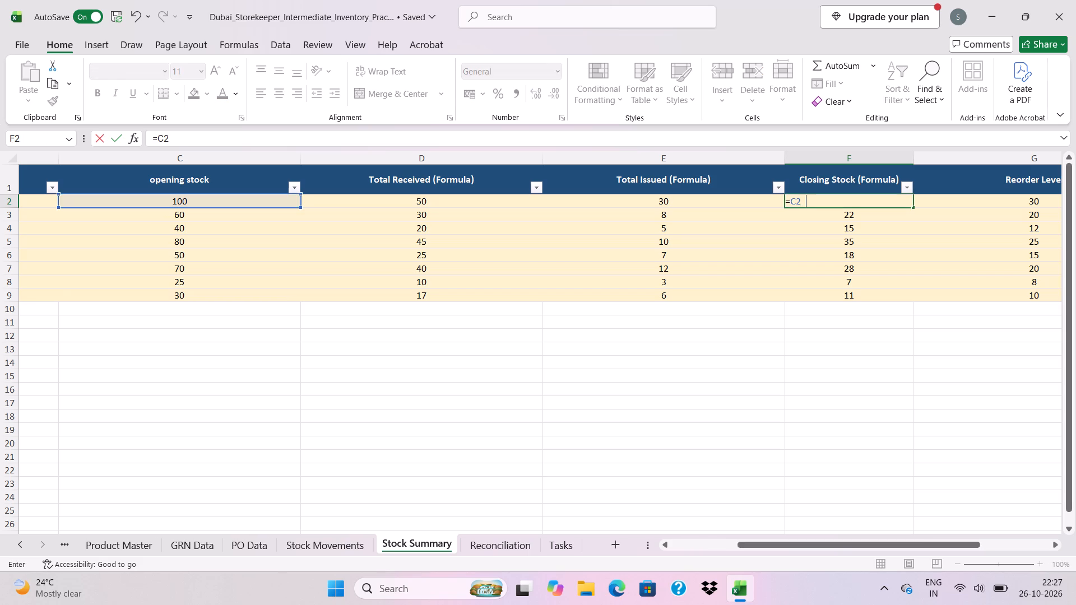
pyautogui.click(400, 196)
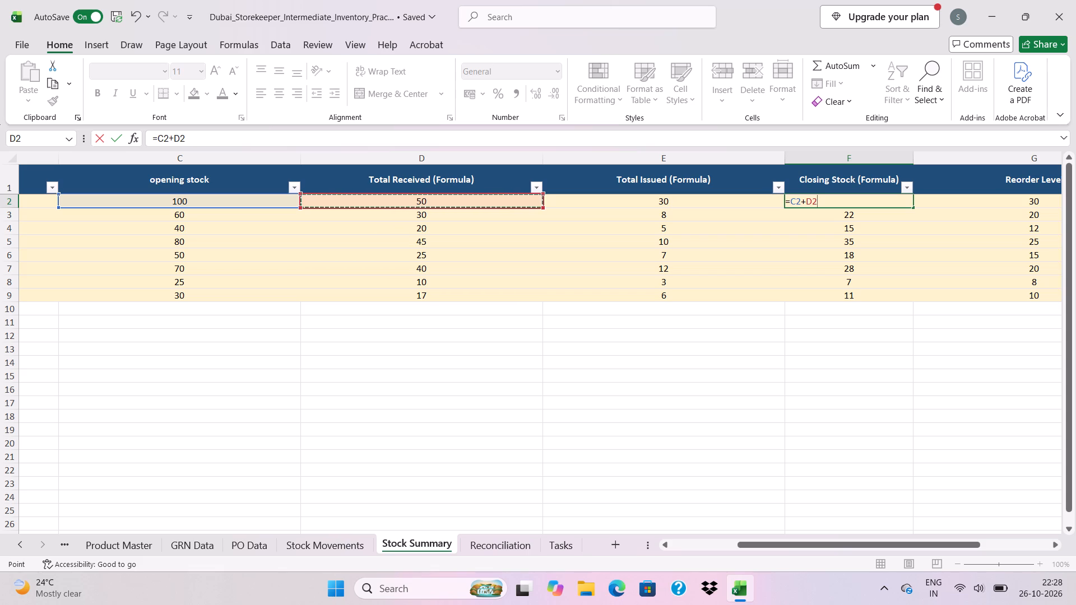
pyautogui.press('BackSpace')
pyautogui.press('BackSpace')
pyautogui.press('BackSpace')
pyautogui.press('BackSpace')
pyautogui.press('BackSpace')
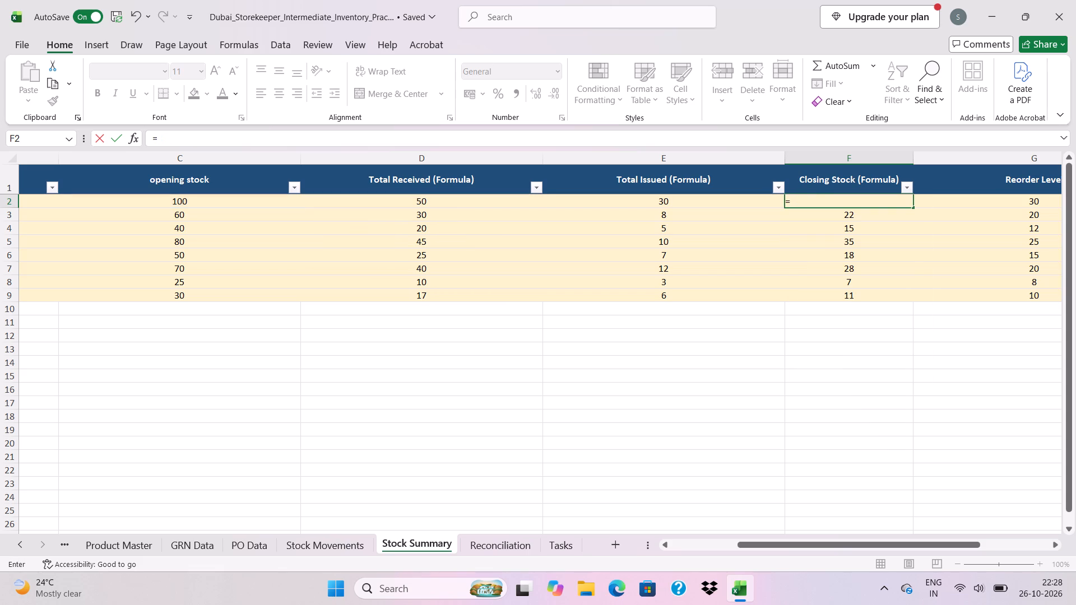
# Complete the Closing Stock formula in Stock Summary cell F2 as =(C2+D2)-E2.
pyautogui.hotkey('shift', '(')
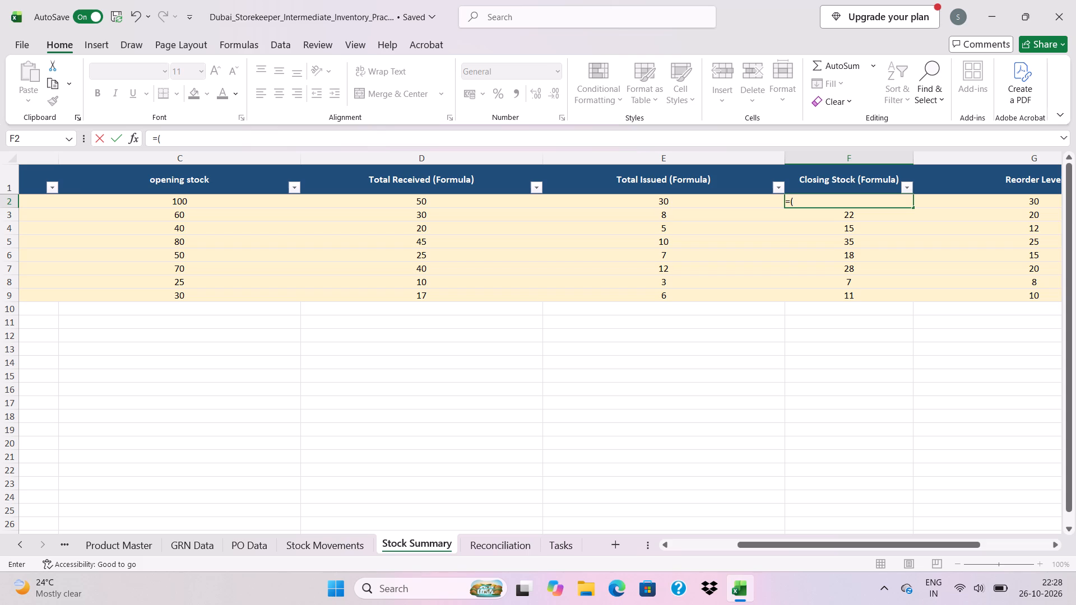
pyautogui.click(220, 198)
pyautogui.press('+')
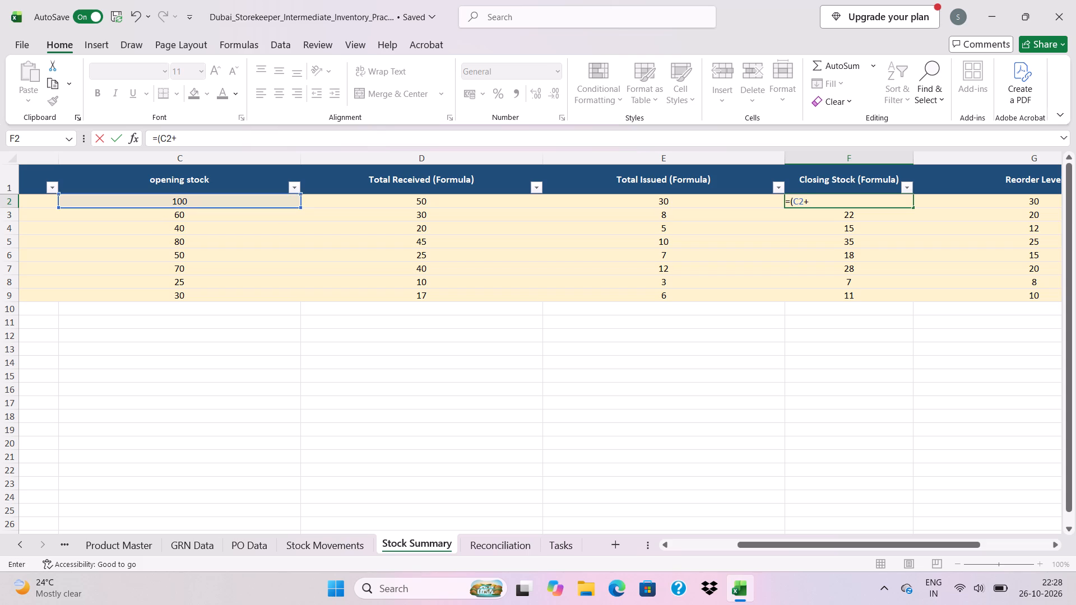
pyautogui.click(351, 198)
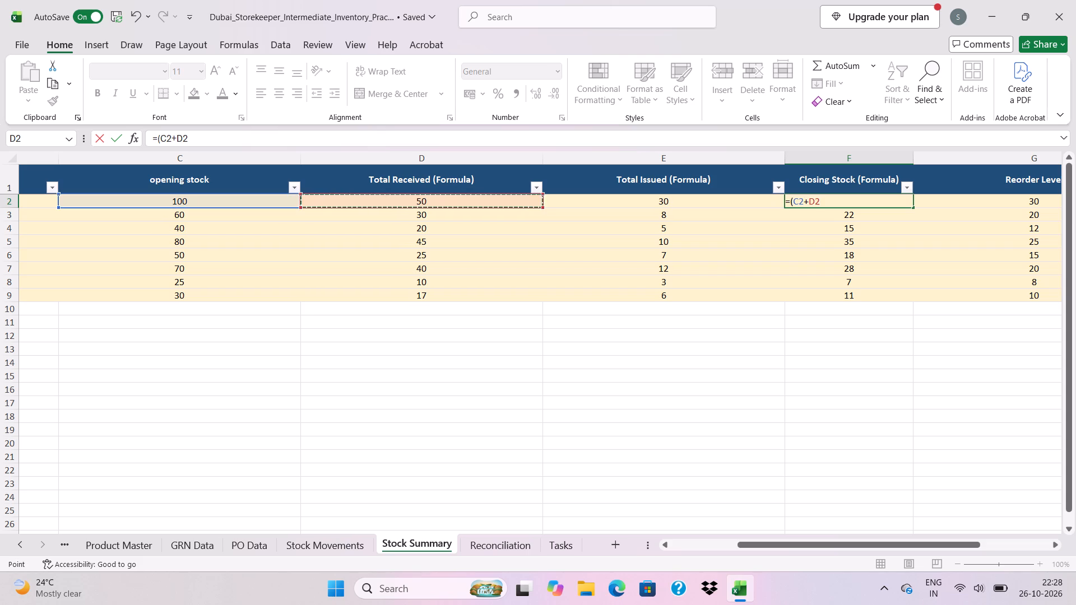
pyautogui.hotkey('shift', ')')
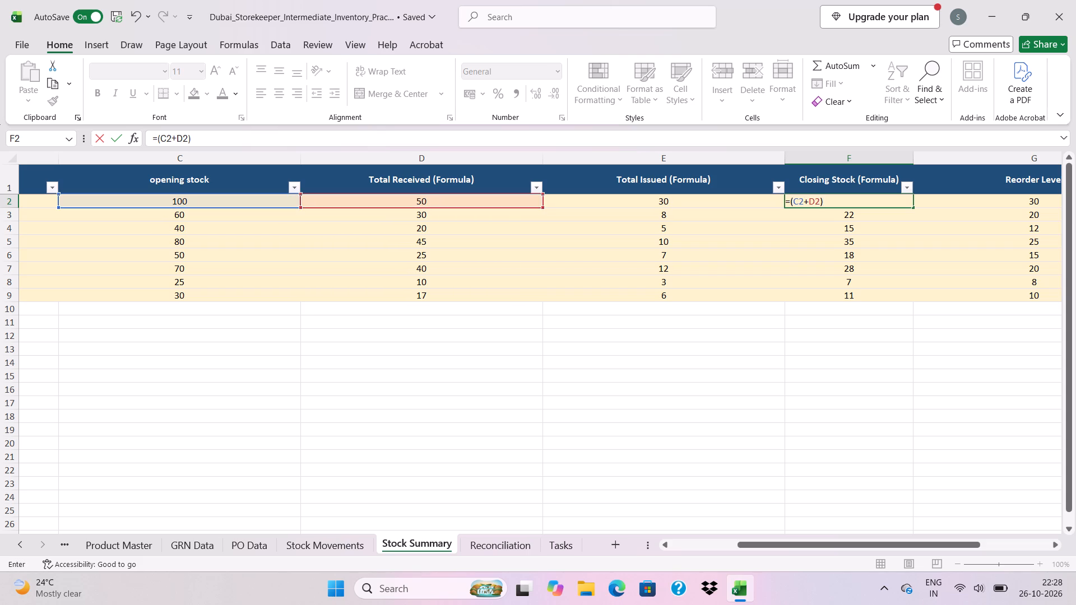
pyautogui.press('-')
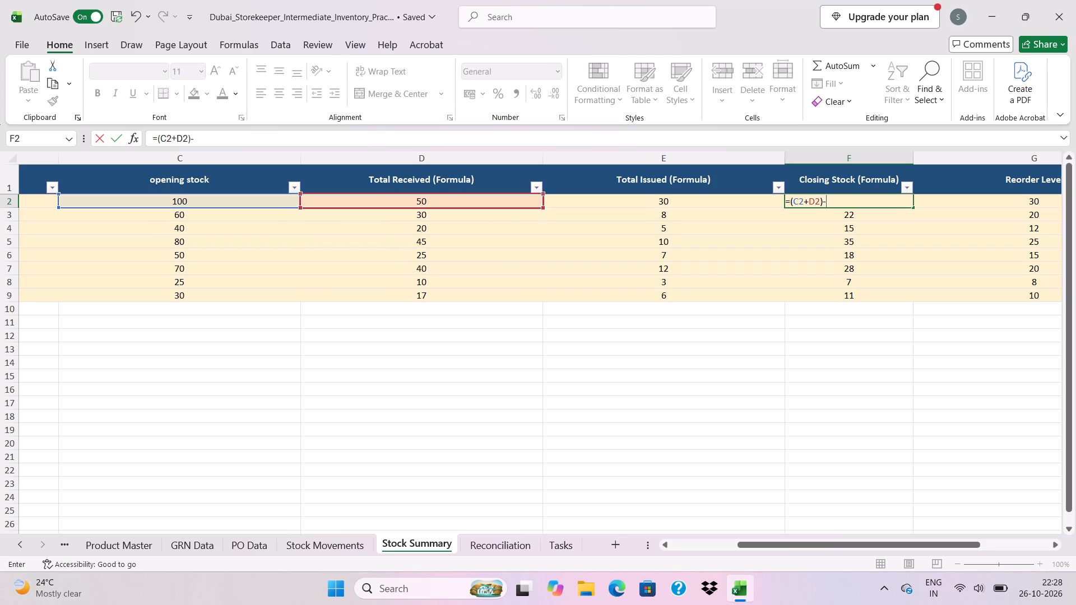
pyautogui.click(622, 202)
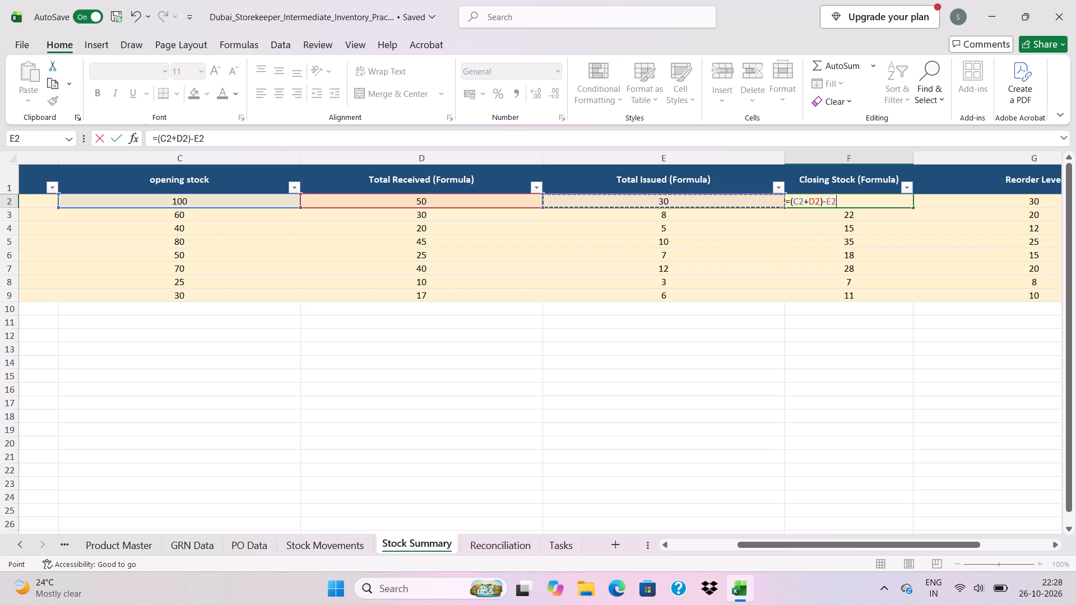
pyautogui.press('Return')
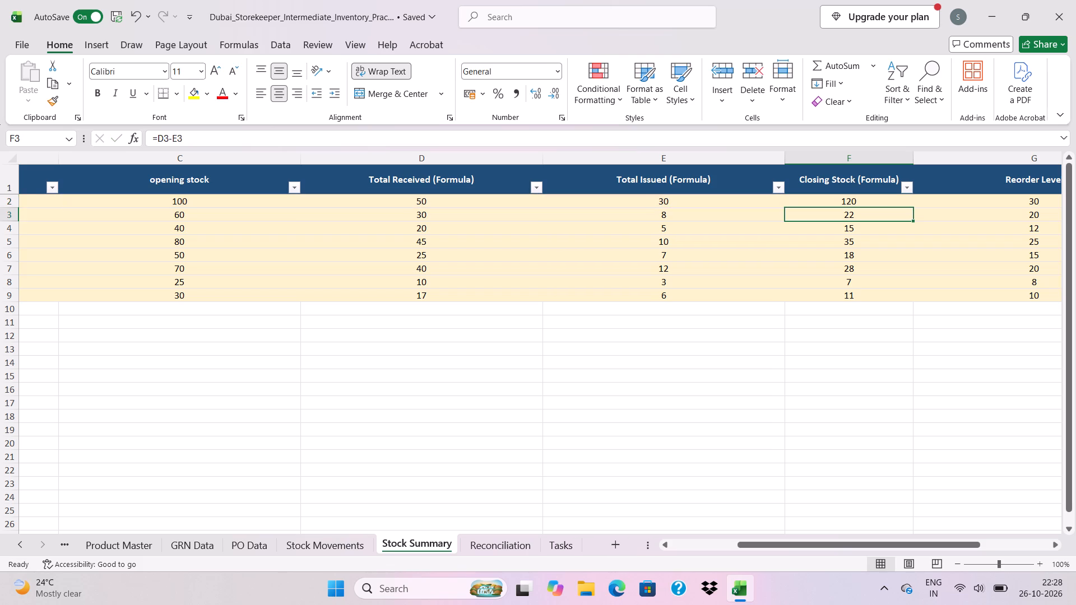
# Fill the Closing Stock formula from Stock Summary cell F2 down through F9.
pyautogui.moveTo(829, 198); pyautogui.dragTo(911, 206)
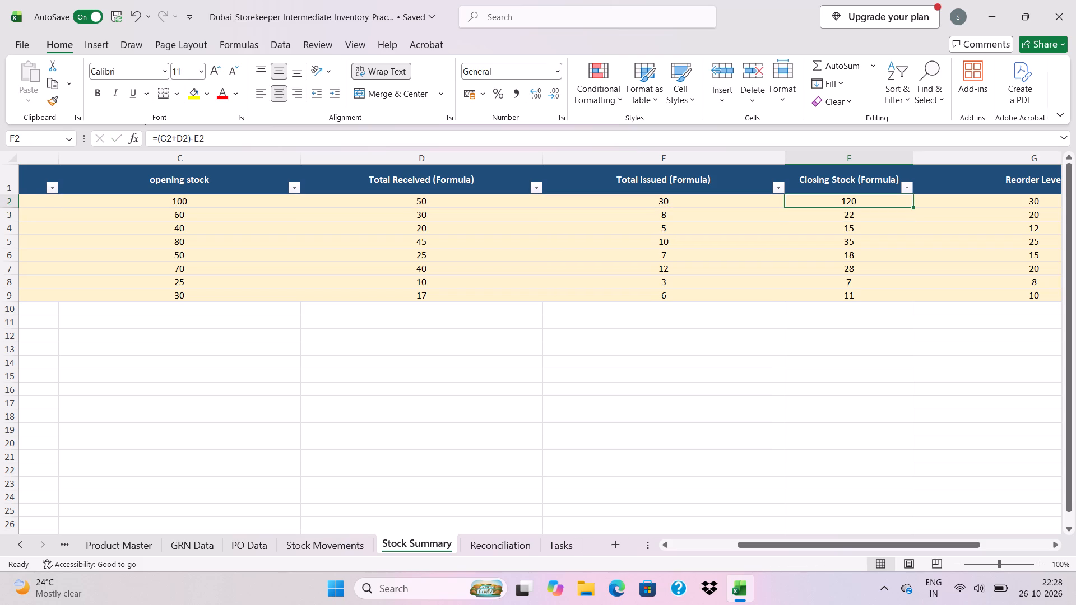
pyautogui.doubleClick(911, 206)
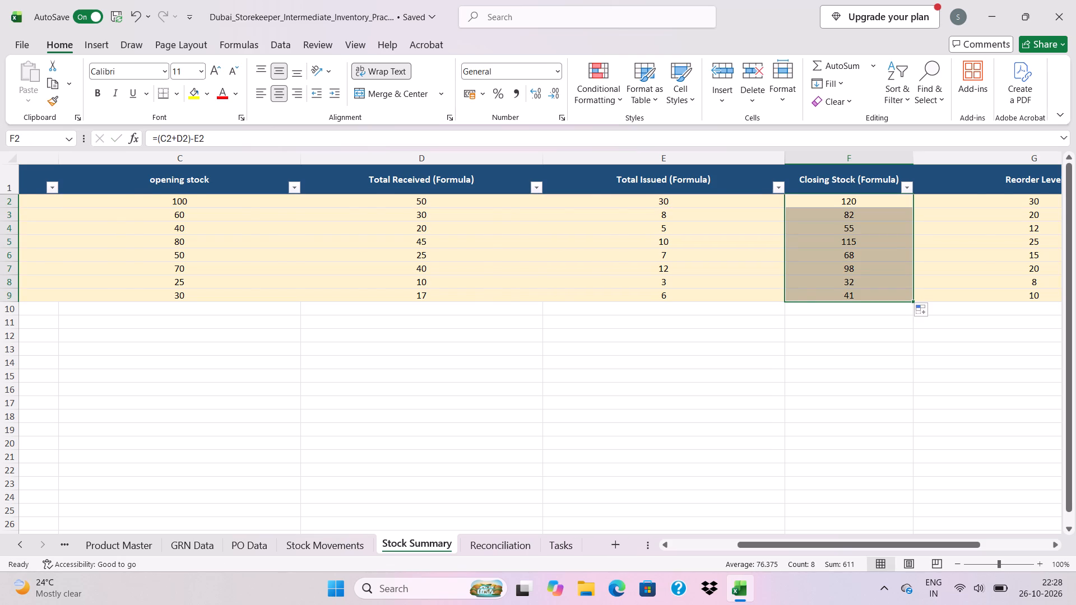
# Replace the Stock Status formula in Stock Summary cell H2 with =IF(F2<=G2,"reorder","ok").
pyautogui.hscroll(-3, 906, 221)
pyautogui.hscroll(-1, 805, 227)
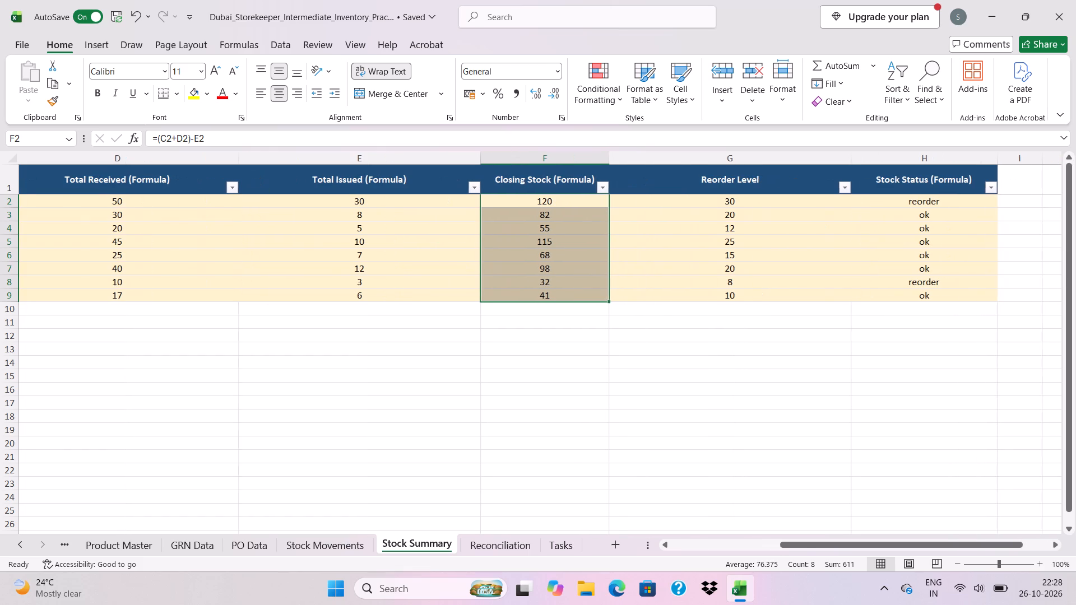
pyautogui.hscroll(-1, 805, 227)
pyautogui.click(735, 202)
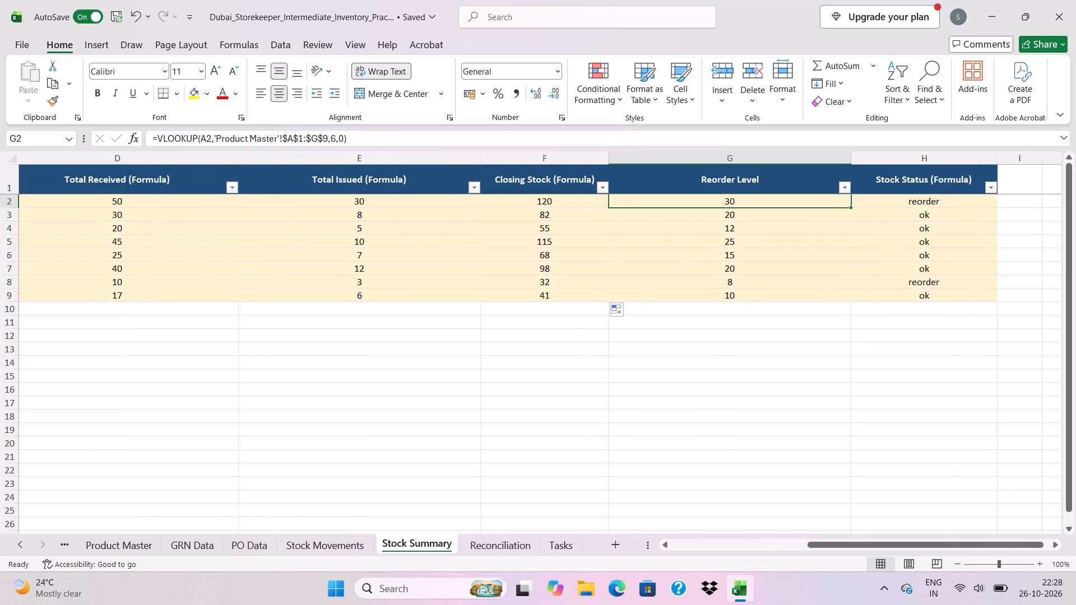
pyautogui.click(897, 199)
pyautogui.press('BackSpace')
pyautogui.press('BackSpace')
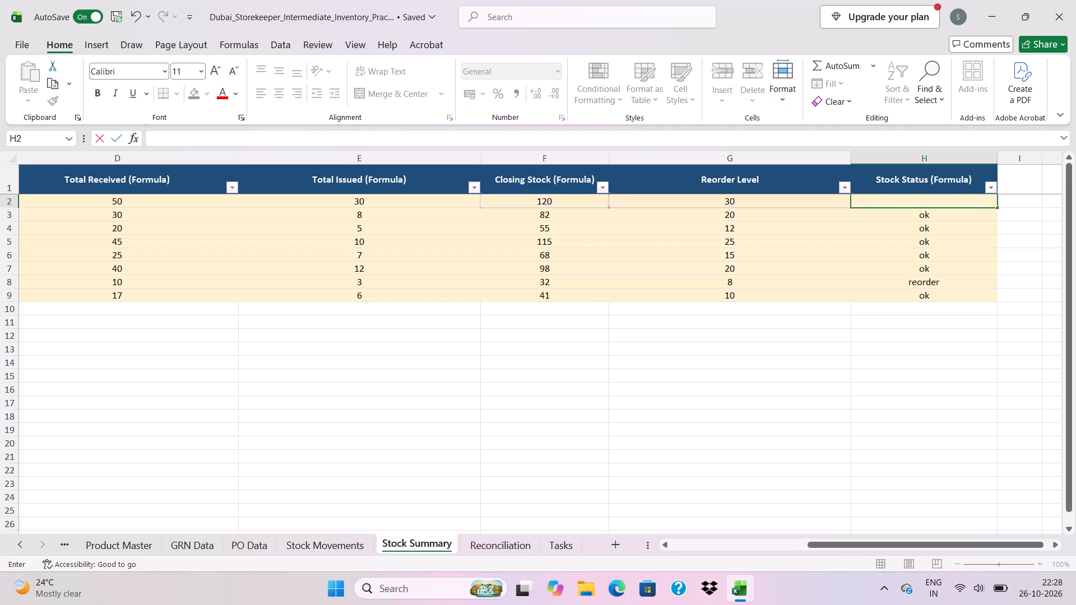
pyautogui.press('=')
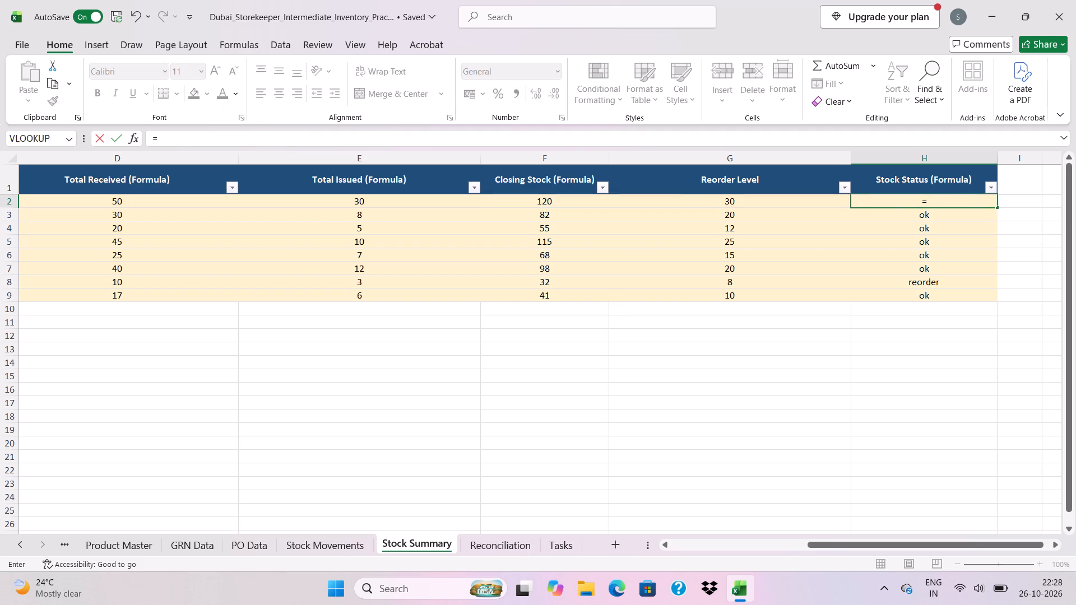
pyautogui.write('if(')
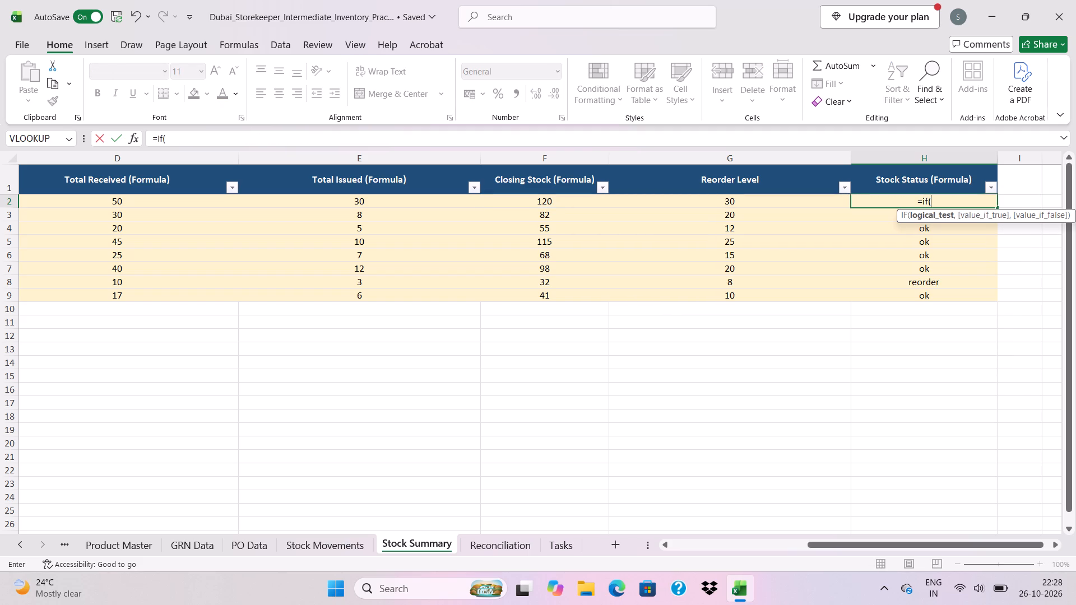
pyautogui.click(557, 204)
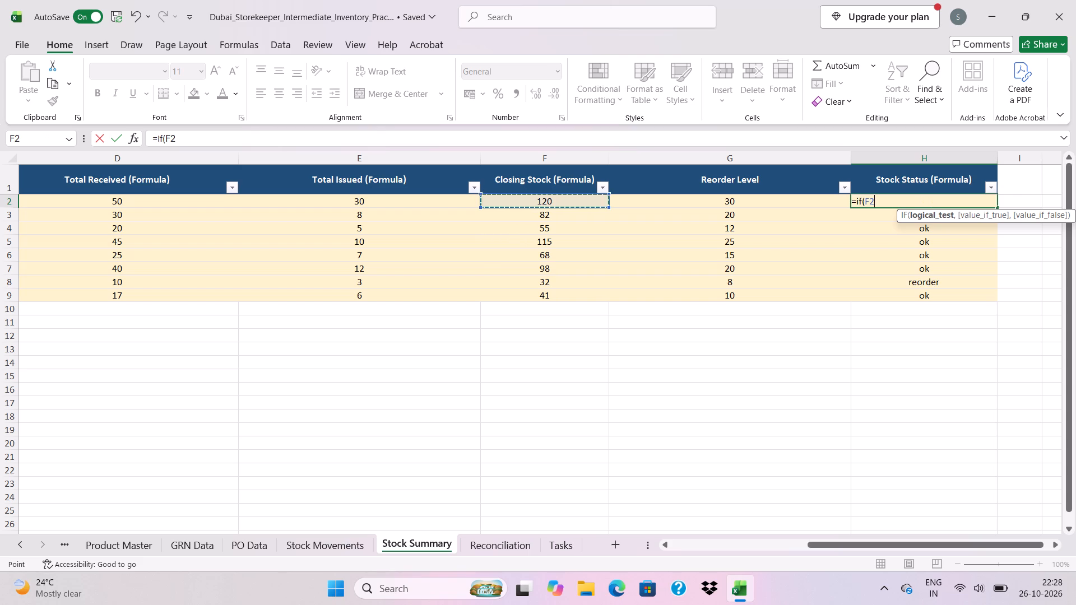
pyautogui.write('<=')
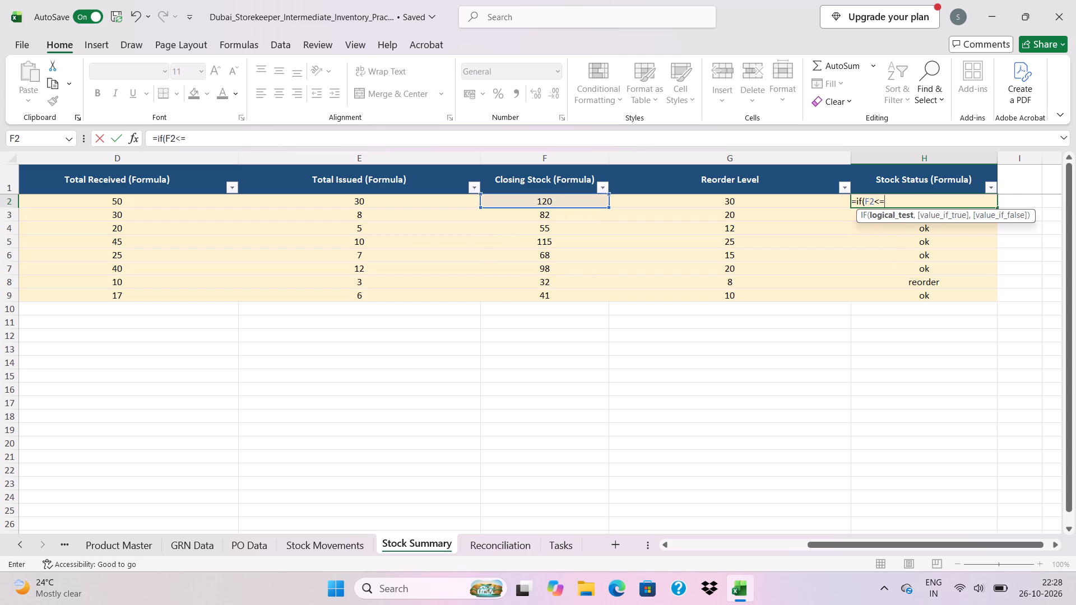
pyautogui.click(702, 201)
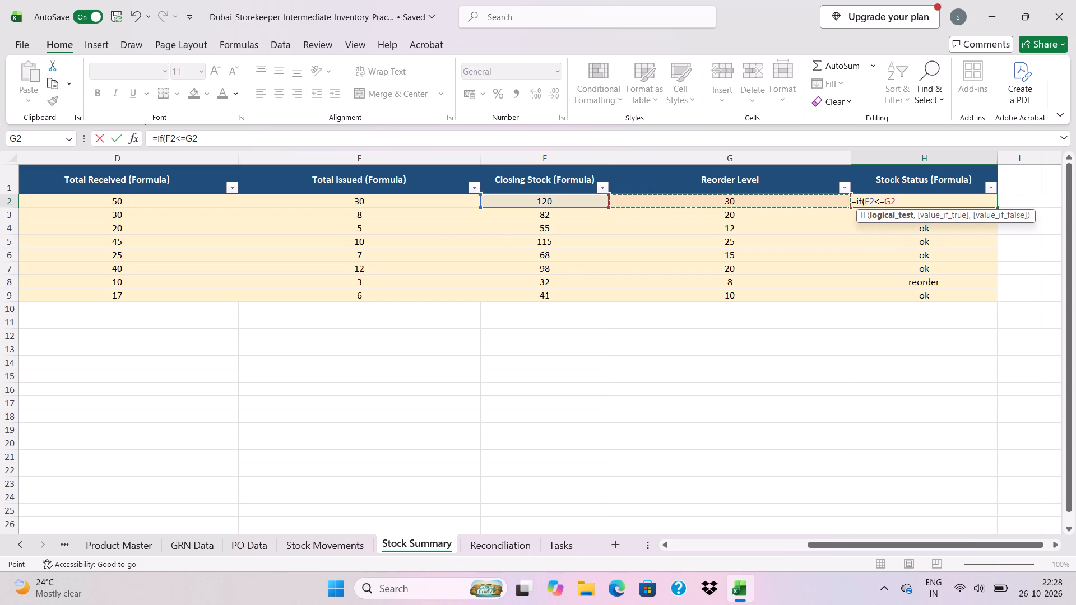
pyautogui.click(702, 201)
pyautogui.press(',')
pyautogui.hotkey('shift', '"')
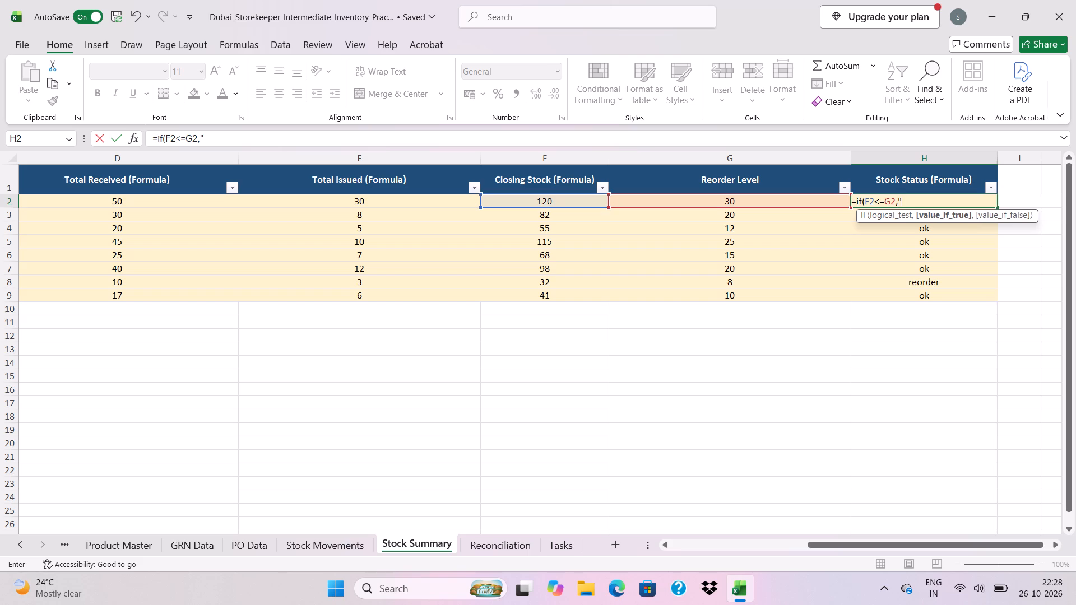
pyautogui.write('reorder')
pyautogui.hotkey('shift', '"')
pyautogui.write(',"ok"')
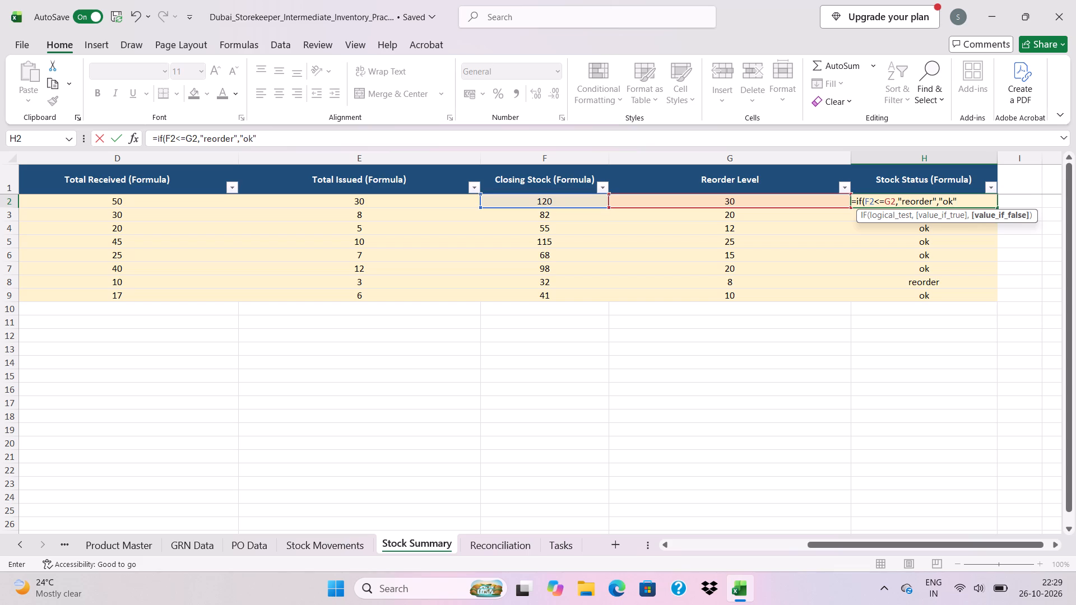
pyautogui.hotkey('shift', ')')
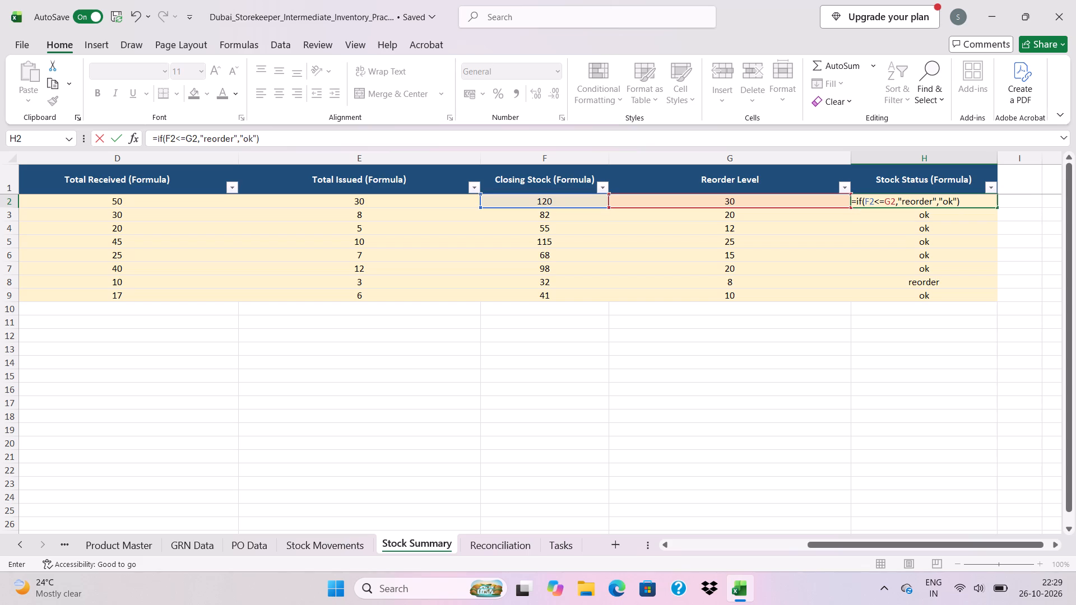
pyautogui.press('Return')
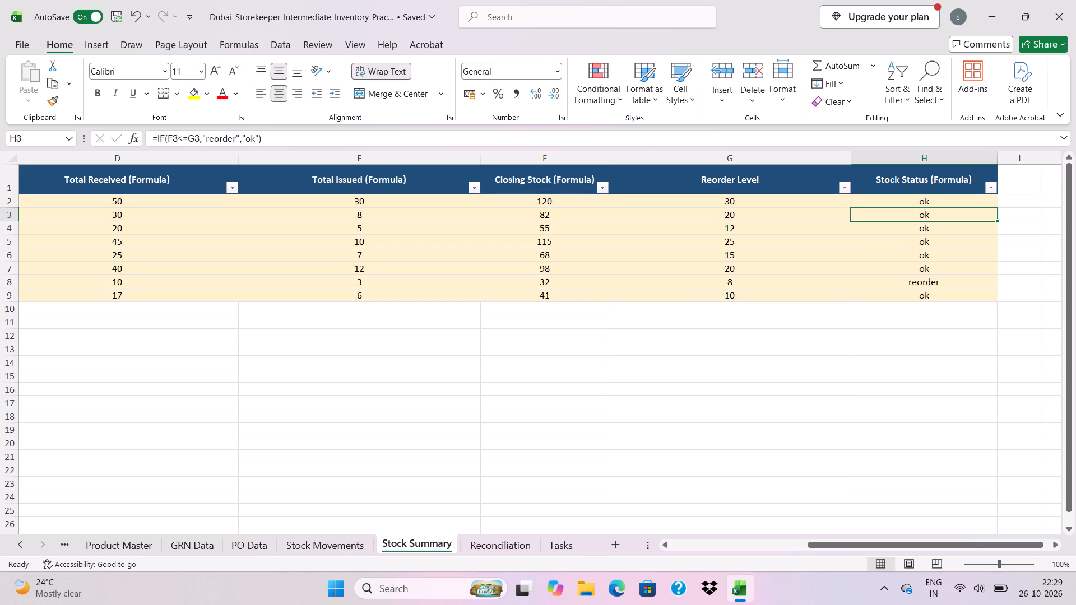
# Inspect the Stock Status formulas in Stock Summary cells H2 and H4.
pyautogui.click(905, 203)
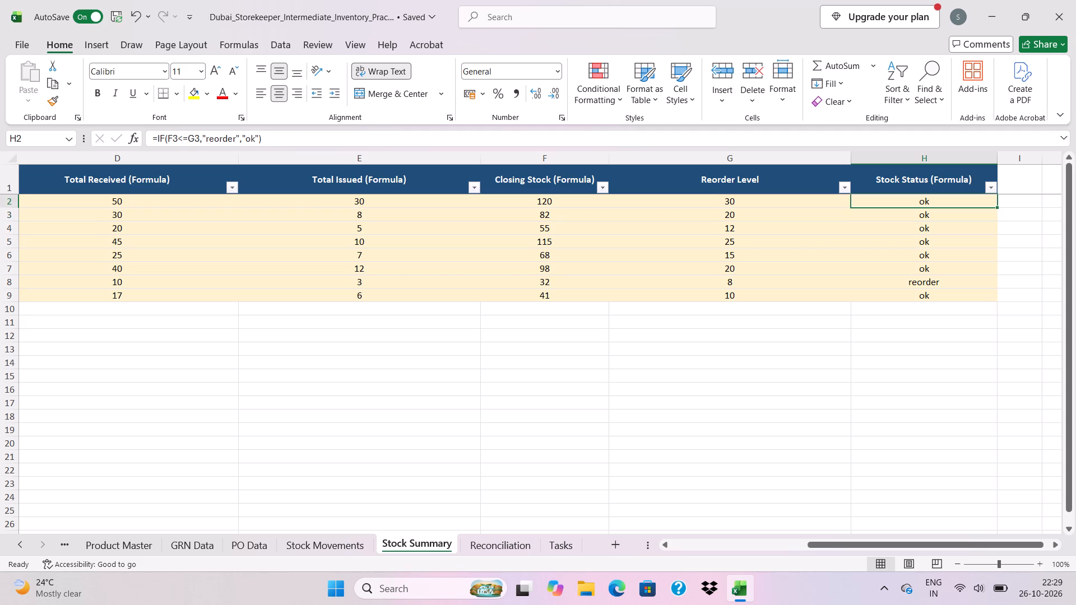
pyautogui.click(911, 222)
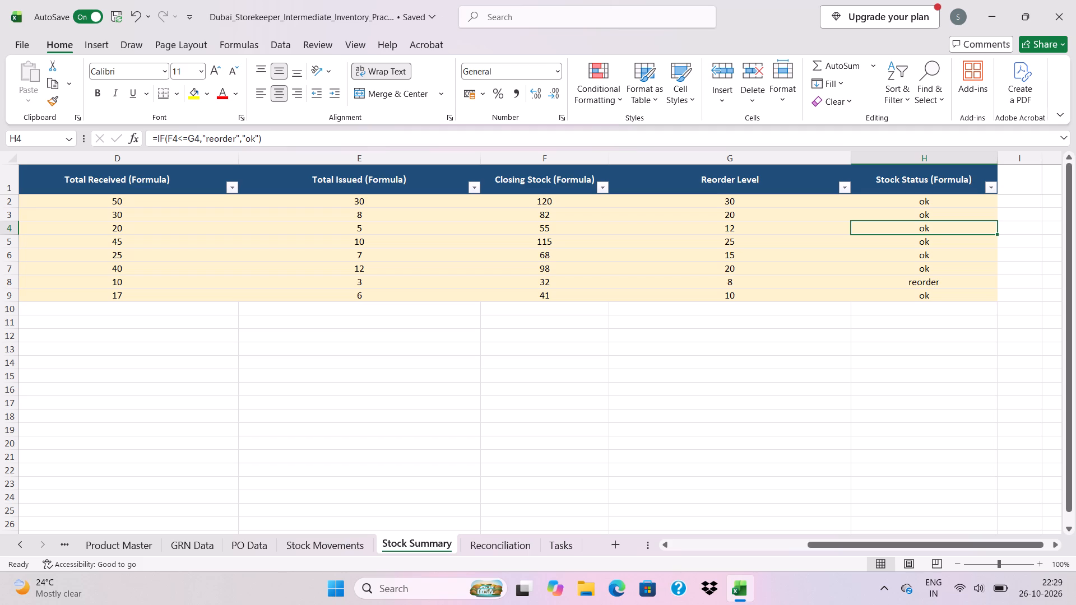
pyautogui.click(924, 199)
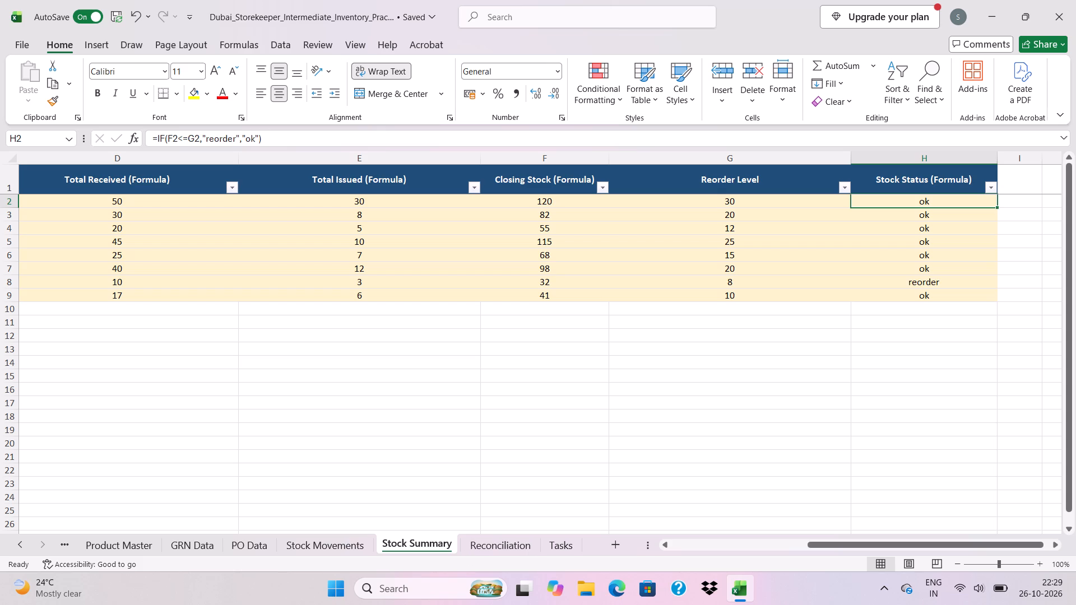
# Review the Stock Status instruction on the Tasks sheet and the Net Qty formula on the Stock Movements sheet.
pyautogui.click(424, 545)
pyautogui.click(551, 542)
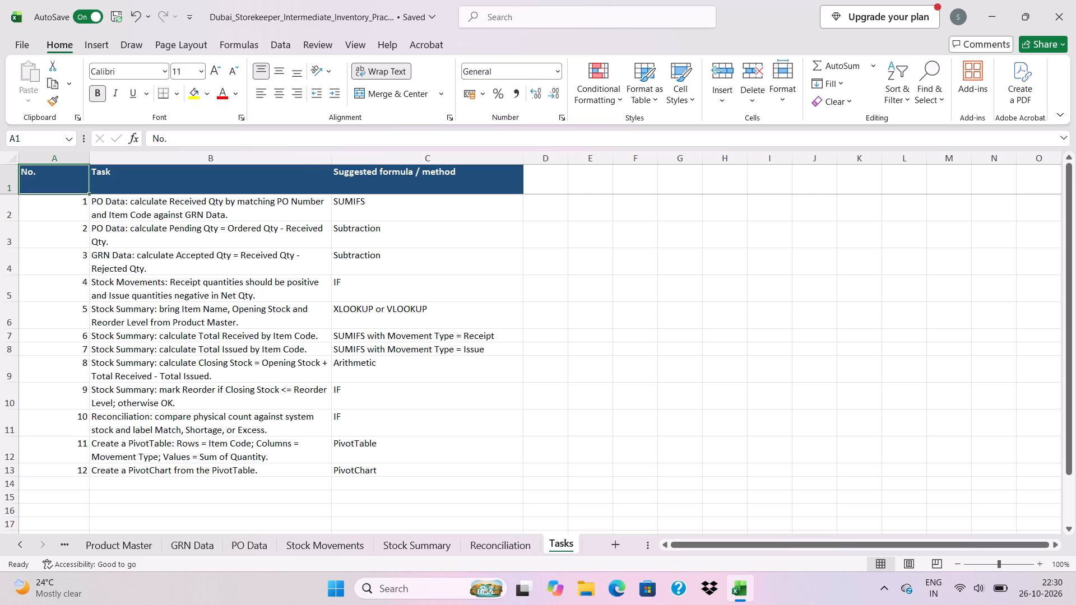
pyautogui.click(402, 539)
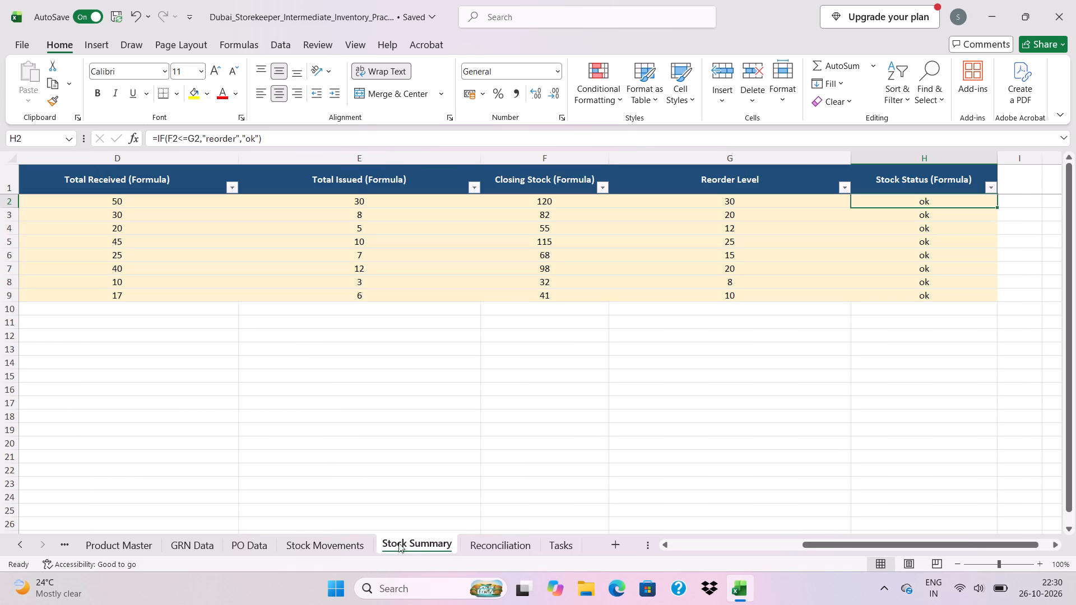
pyautogui.click(349, 547)
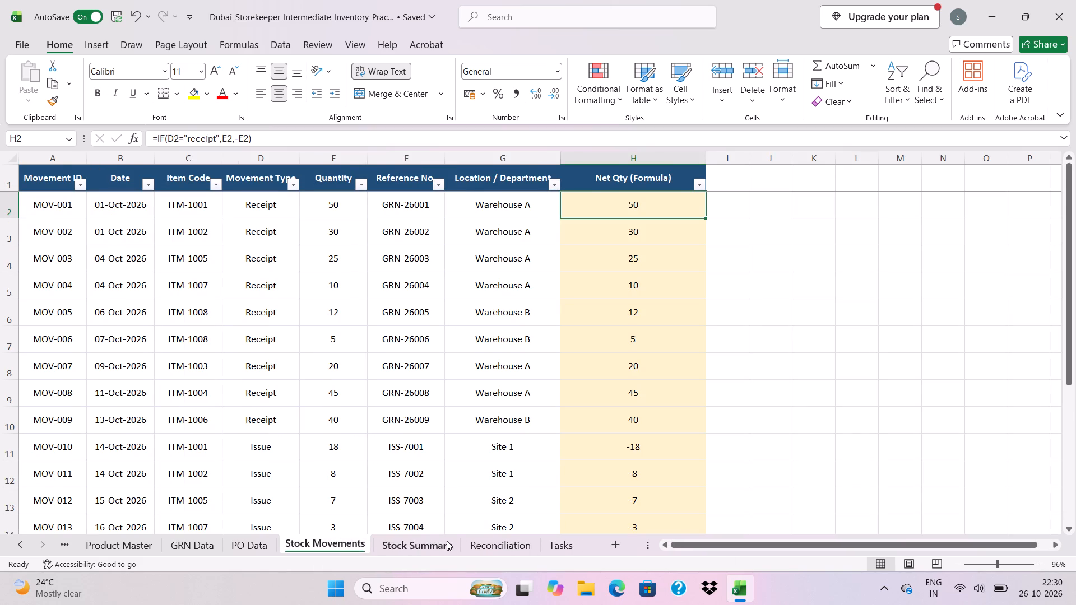
pyautogui.click(447, 541)
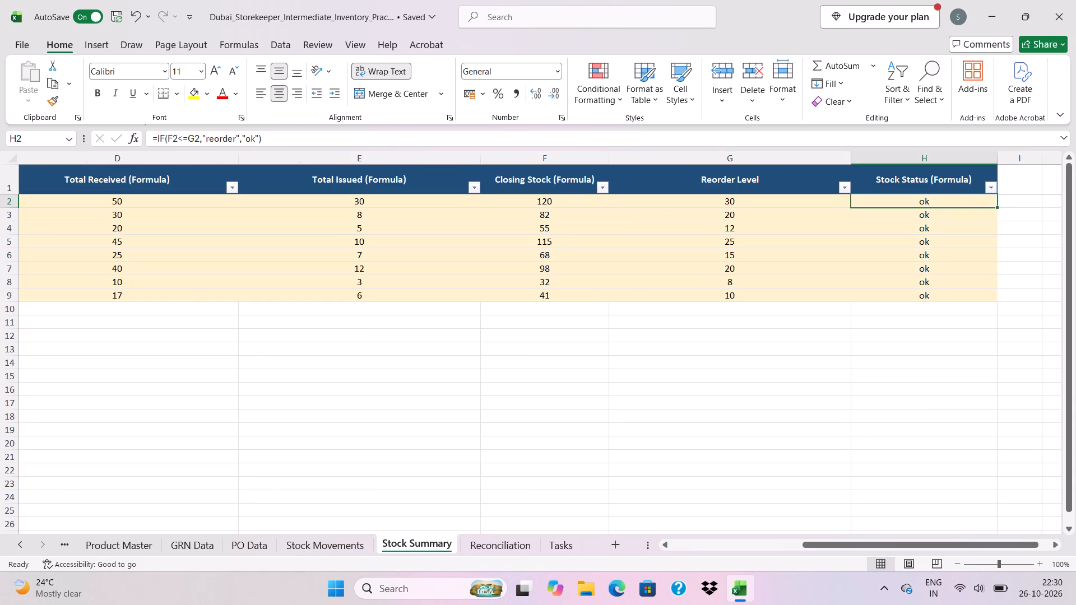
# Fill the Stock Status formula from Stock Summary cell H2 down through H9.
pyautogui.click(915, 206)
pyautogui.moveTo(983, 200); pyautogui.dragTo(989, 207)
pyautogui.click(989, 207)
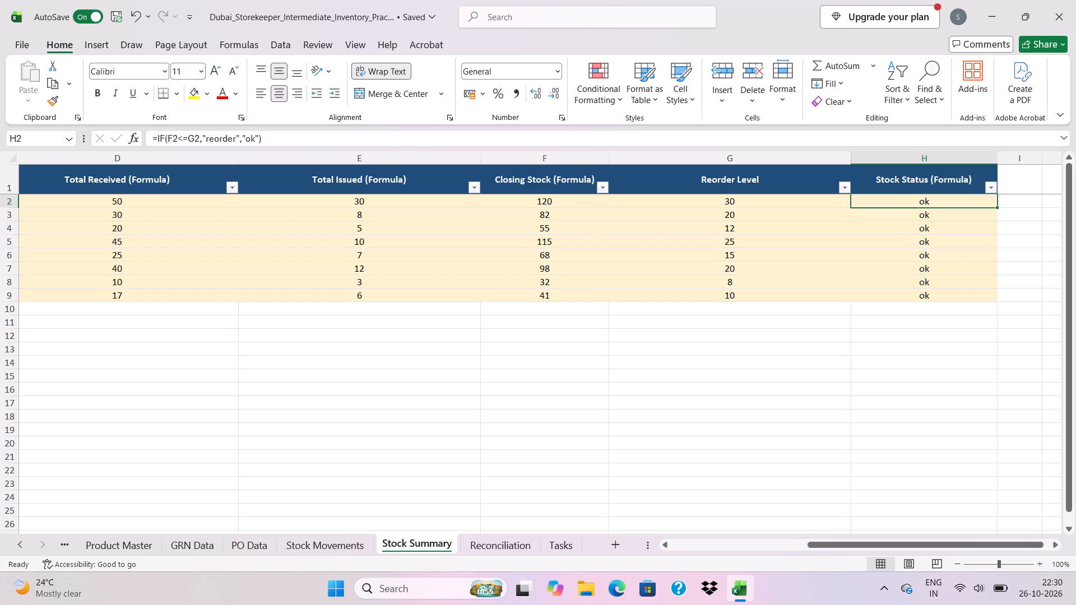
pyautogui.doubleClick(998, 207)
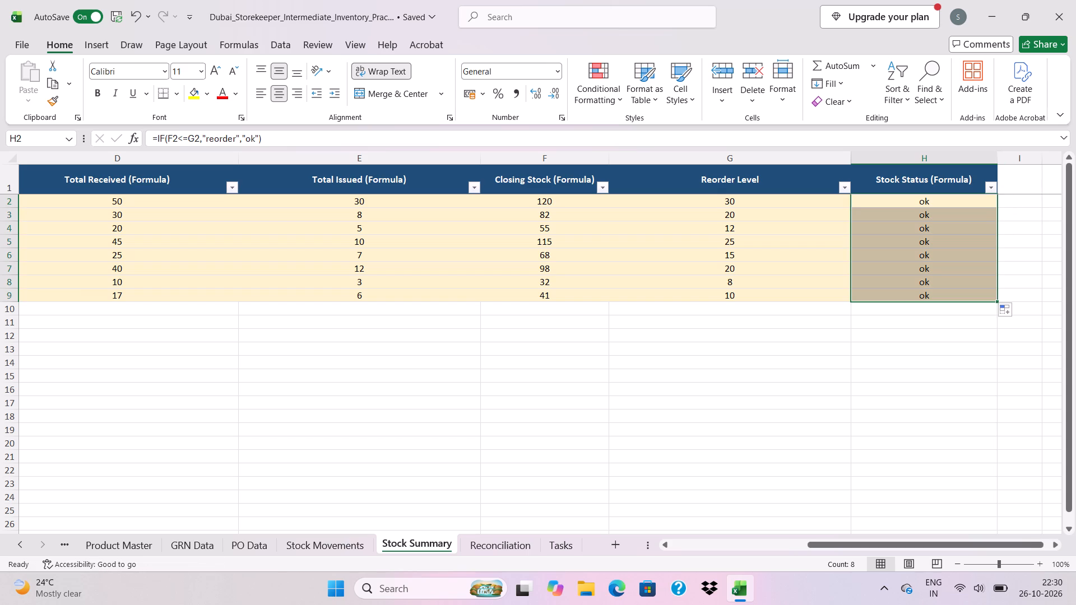
# Replace the Stock Status formula in Stock Summary cell H2 with =IF(F2<=G2,"ok","reorder").
pyautogui.click(978, 200)
pyautogui.press('BackSpace')
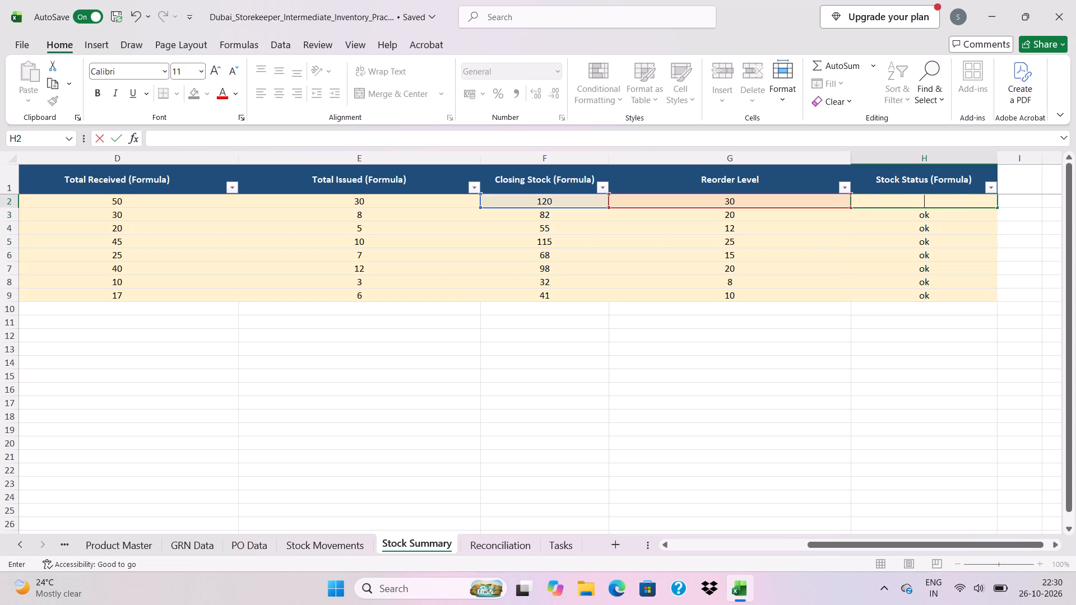
pyautogui.press('BackSpace')
pyautogui.press('=')
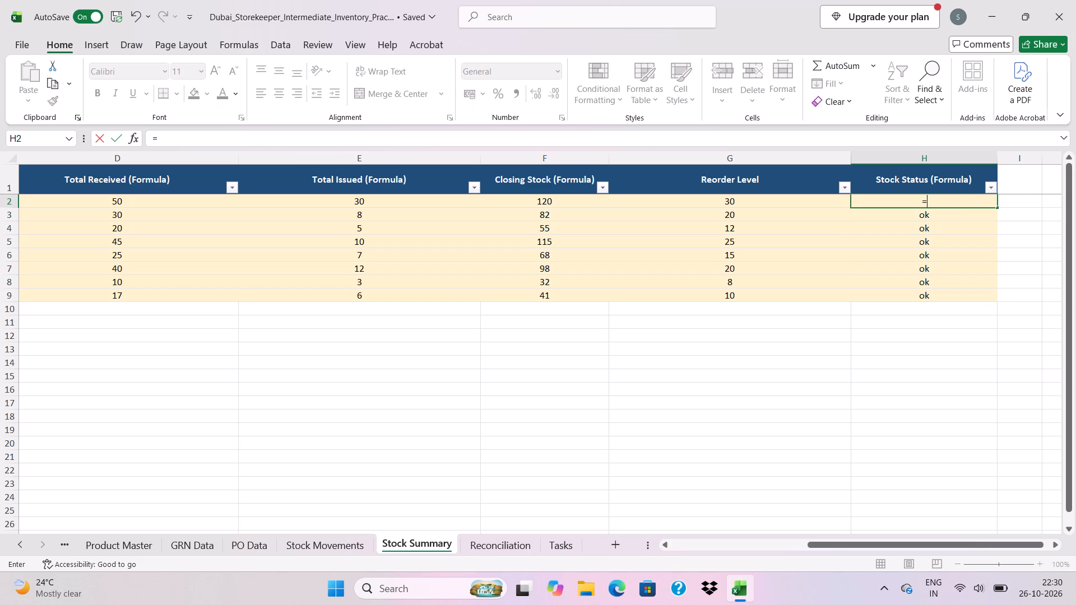
pyautogui.write('if')
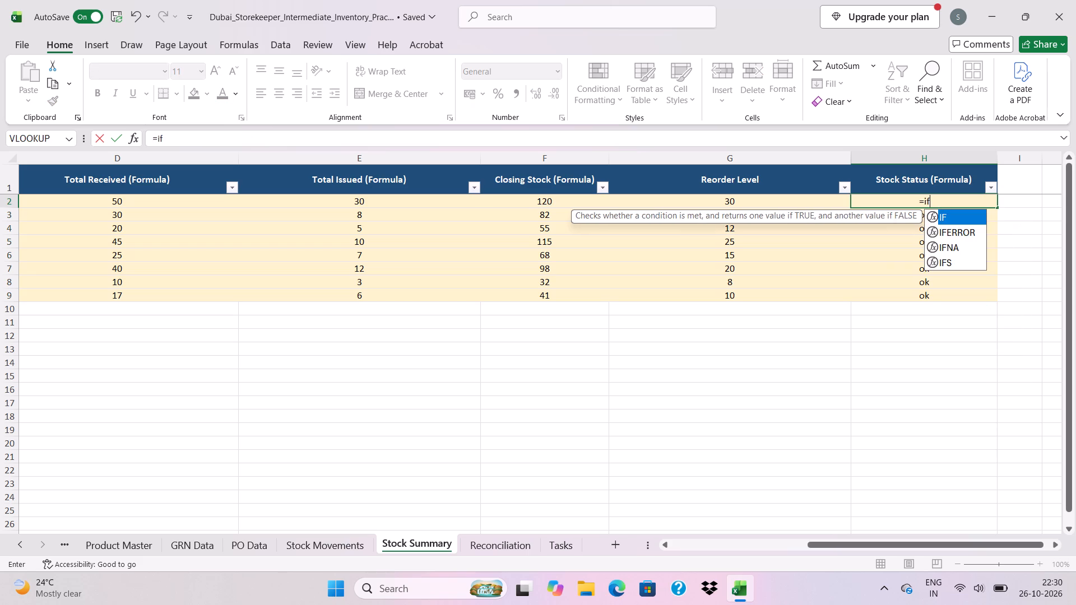
pyautogui.hotkey('shift', '(')
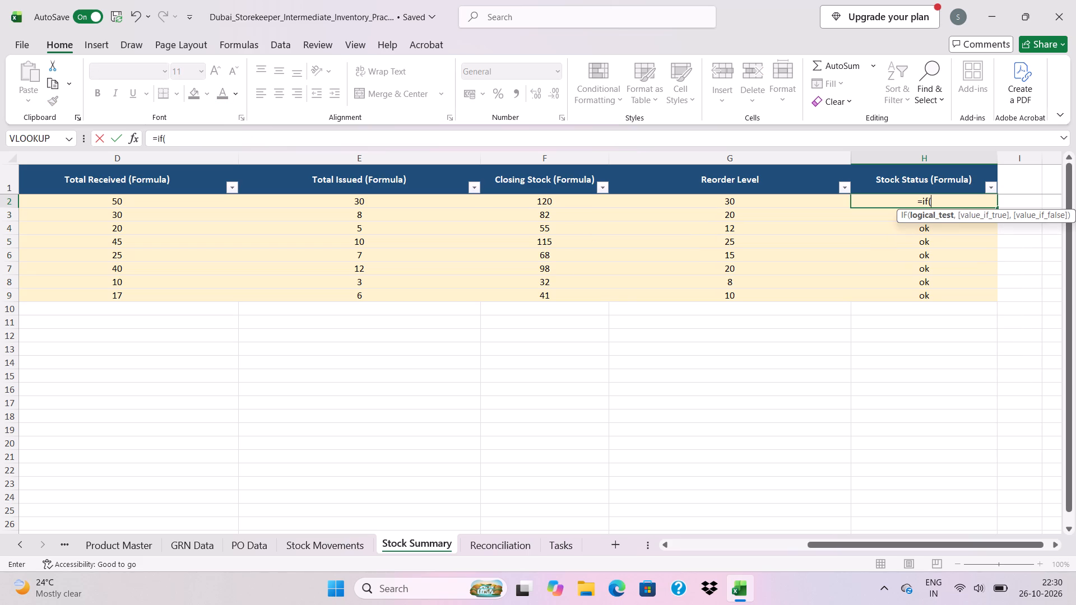
pyautogui.click(532, 204)
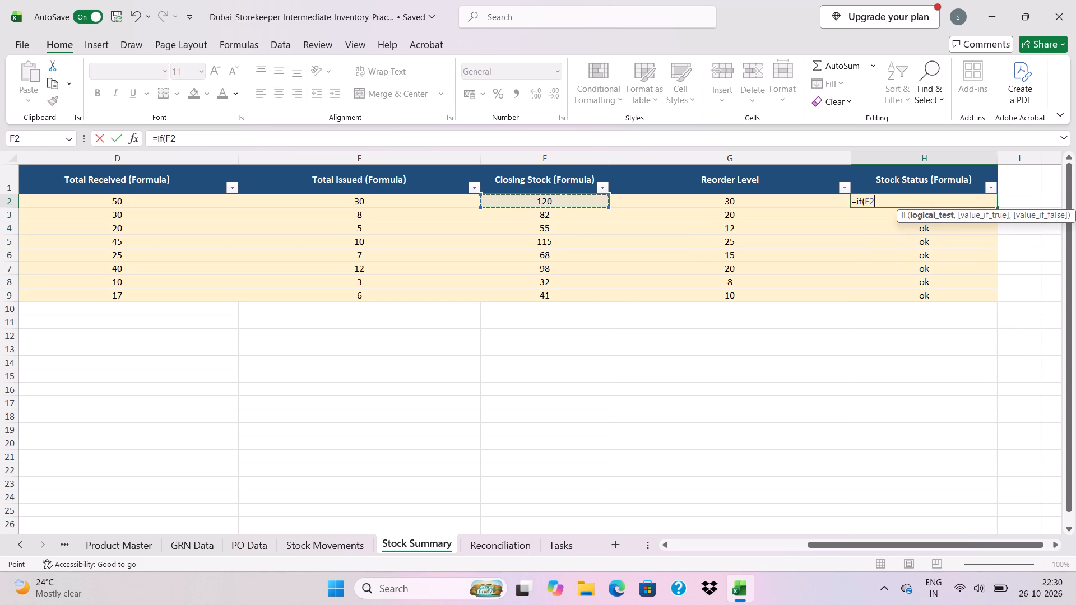
pyautogui.press('shift+less')
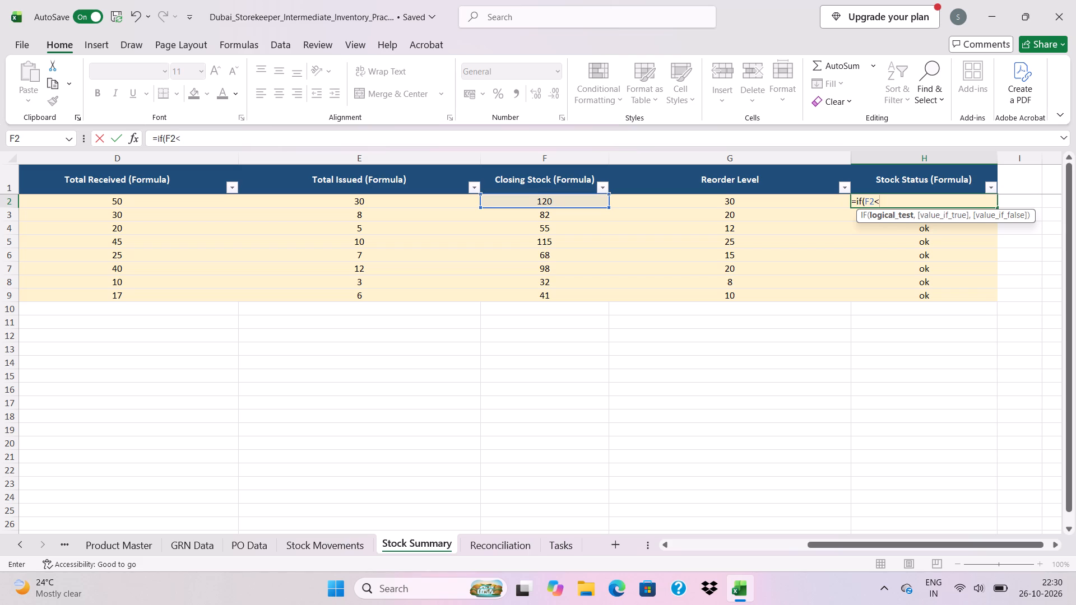
pyautogui.press('=')
pyautogui.click(662, 199)
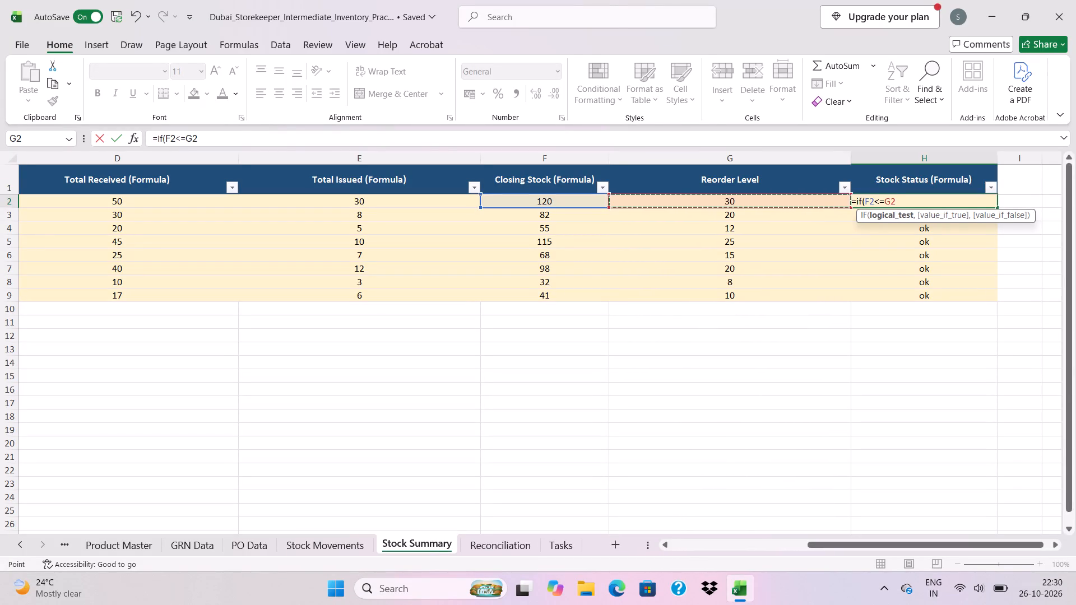
pyautogui.press(',')
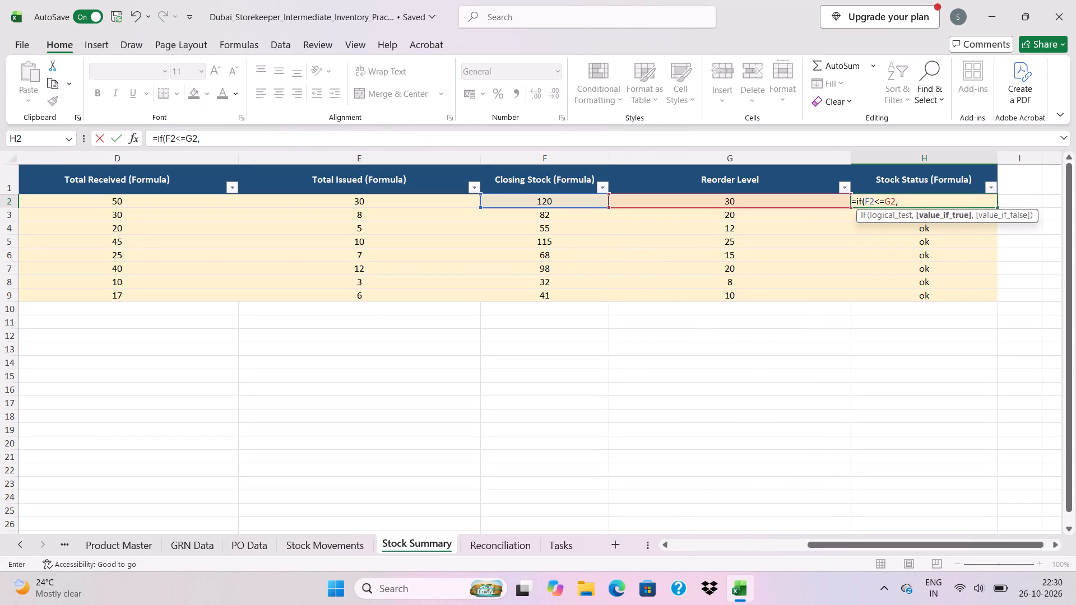
pyautogui.hotkey('shift', '"')
pyautogui.write('ok')
pyautogui.hotkey('shift', '"')
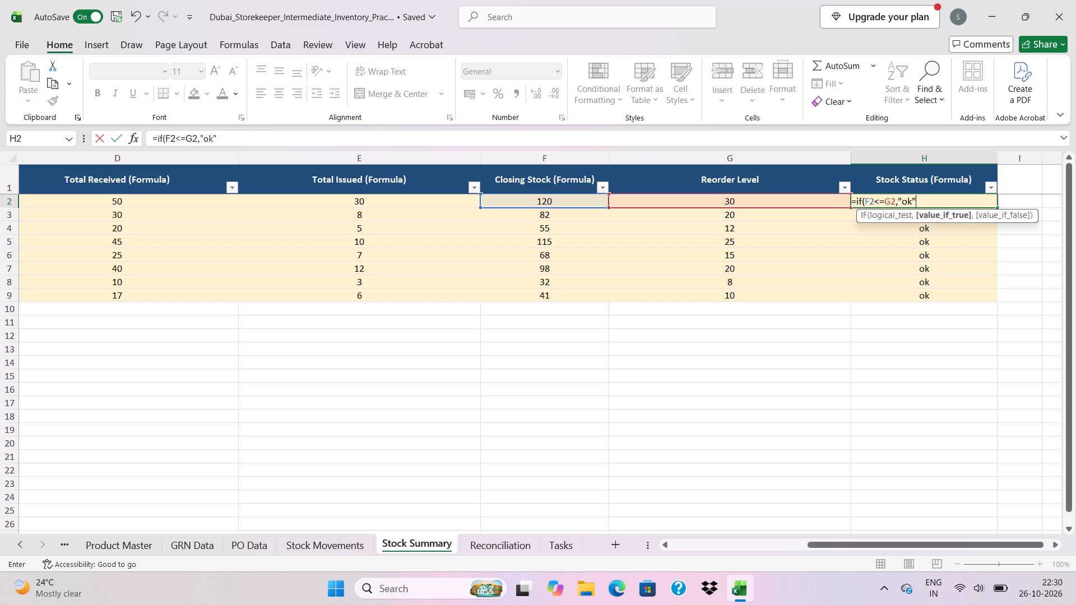
pyautogui.press(',')
pyautogui.hotkey('shift', '"')
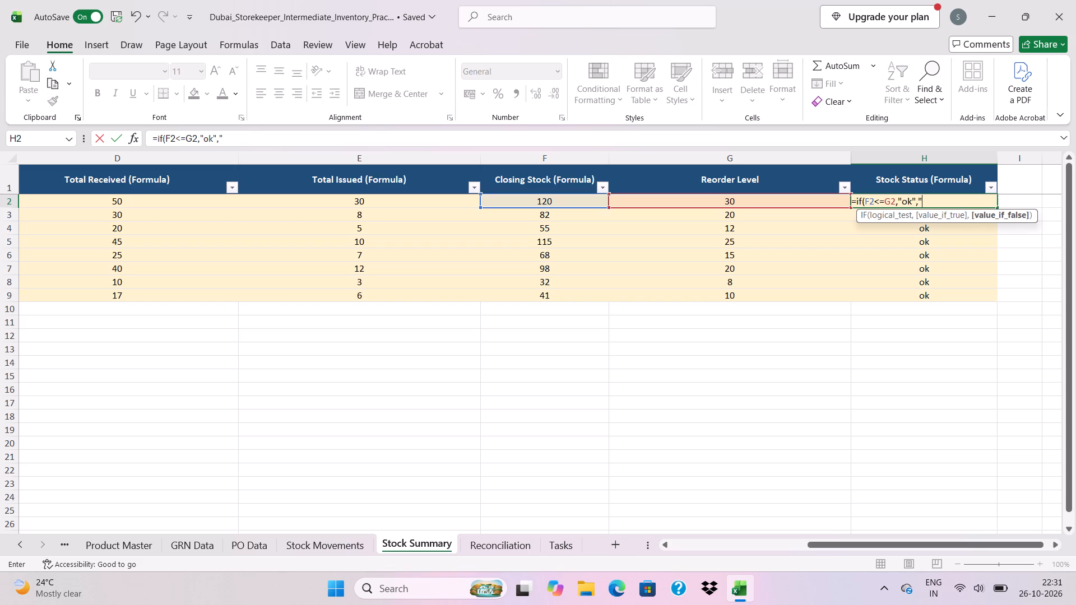
pyautogui.write('reorder')
pyautogui.hotkey('shift', '"')
pyautogui.hotkey('shift', ')')
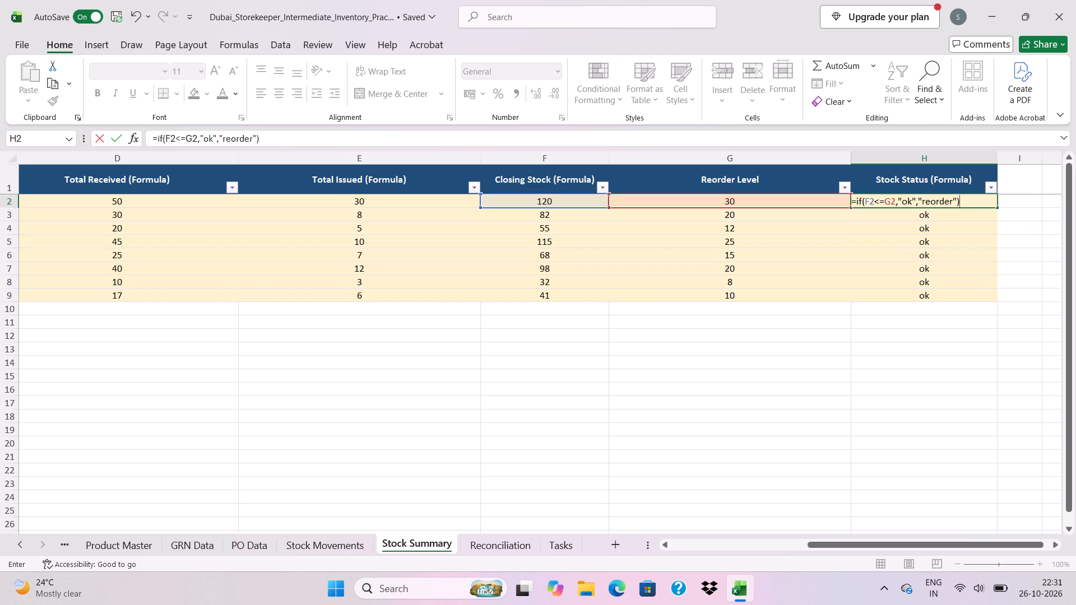
pyautogui.press('Return')
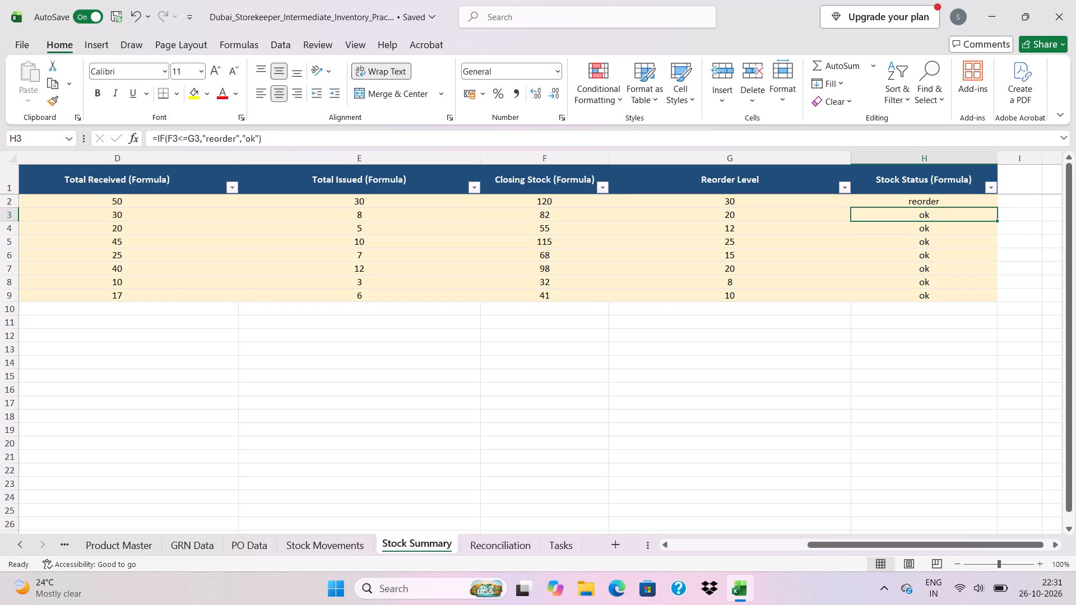
# Fill the revised Stock Status formula from Stock Summary cell H2 down through H9.
pyautogui.moveTo(959, 198); pyautogui.dragTo(992, 206)
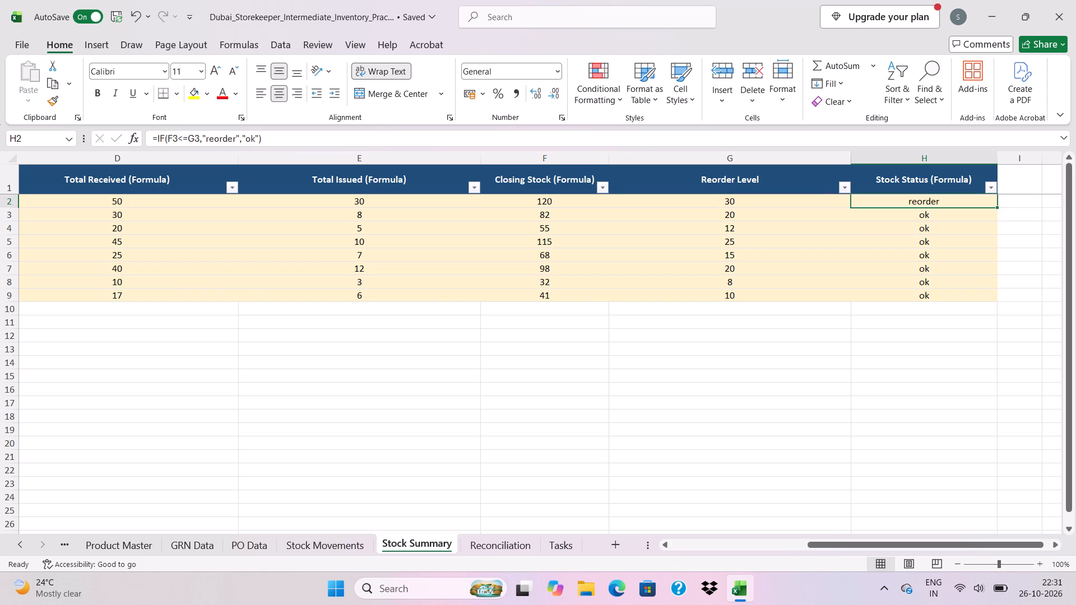
pyautogui.moveTo(992, 206); pyautogui.dragTo(996, 208)
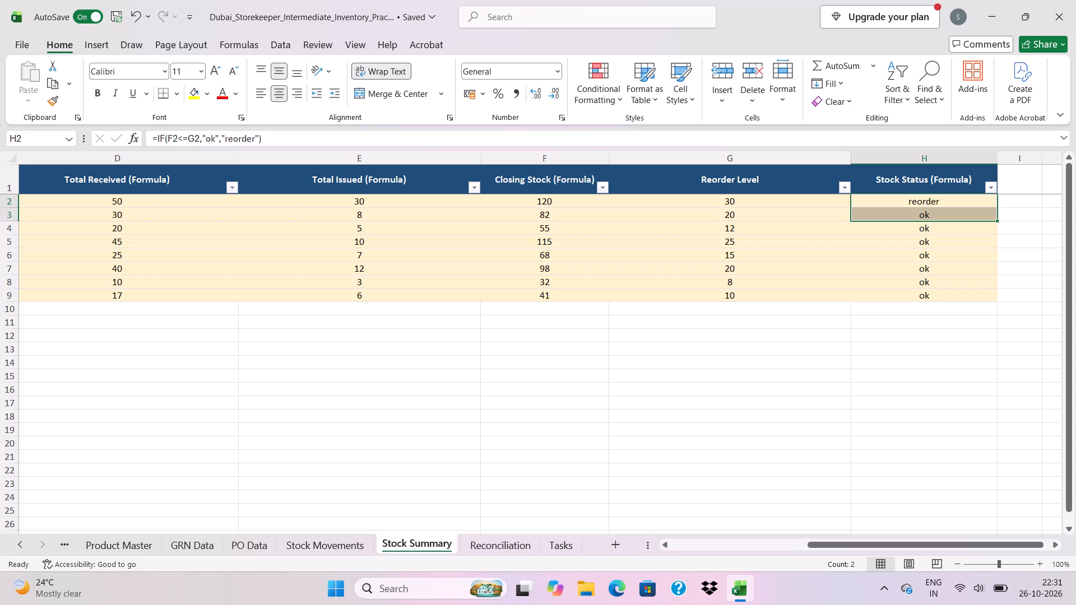
pyautogui.moveTo(991, 204); pyautogui.dragTo(996, 206)
pyautogui.doubleClick(996, 206)
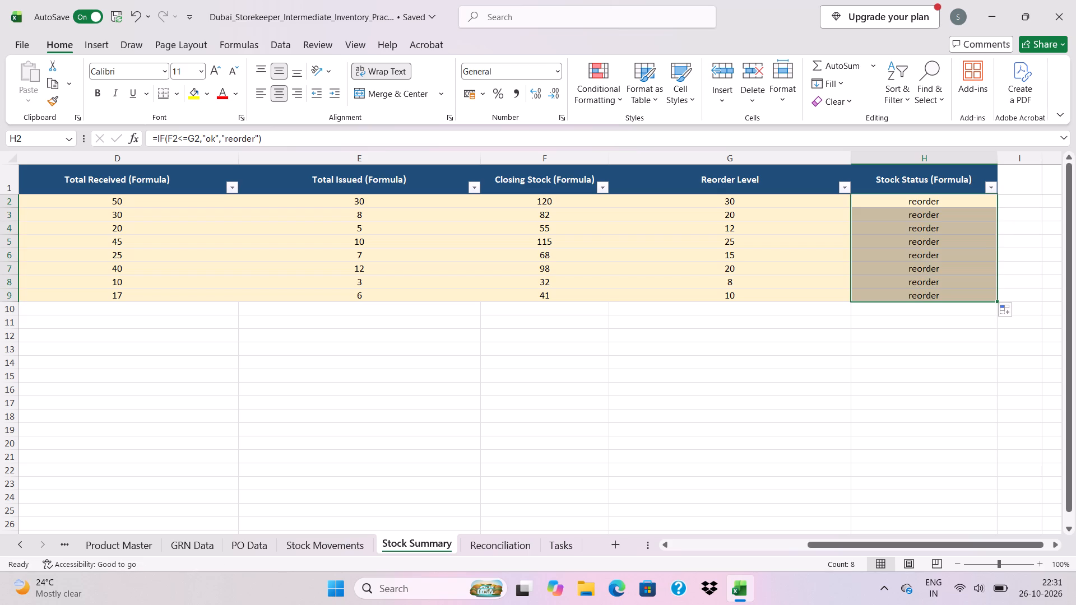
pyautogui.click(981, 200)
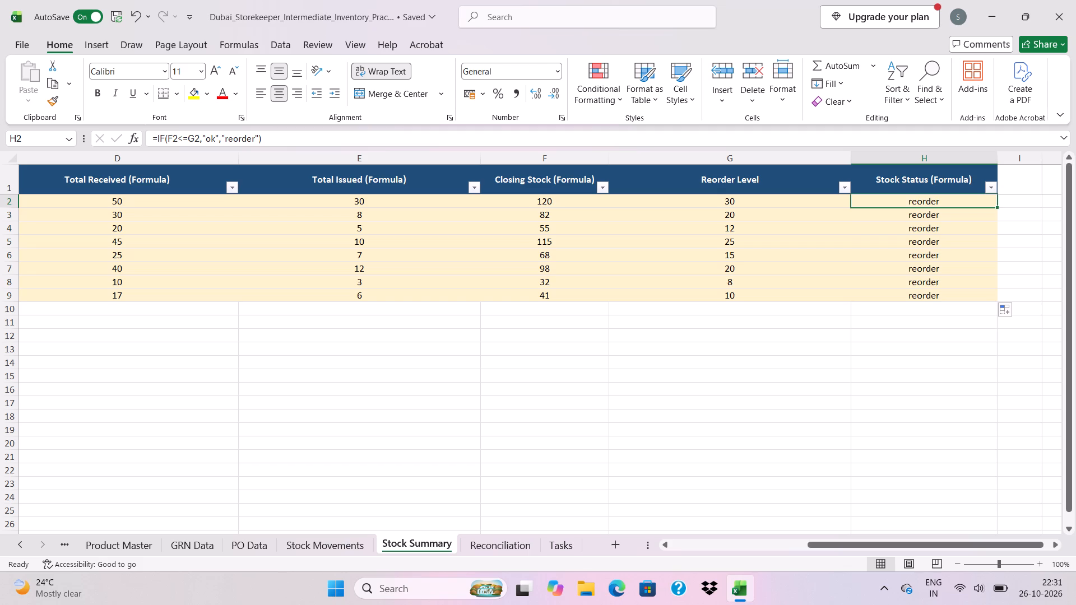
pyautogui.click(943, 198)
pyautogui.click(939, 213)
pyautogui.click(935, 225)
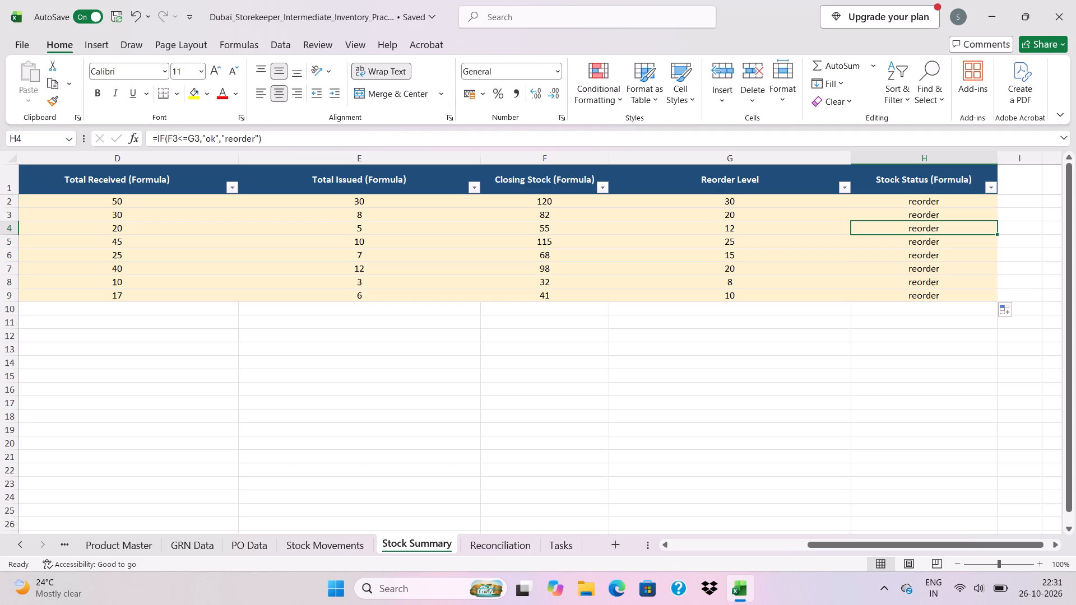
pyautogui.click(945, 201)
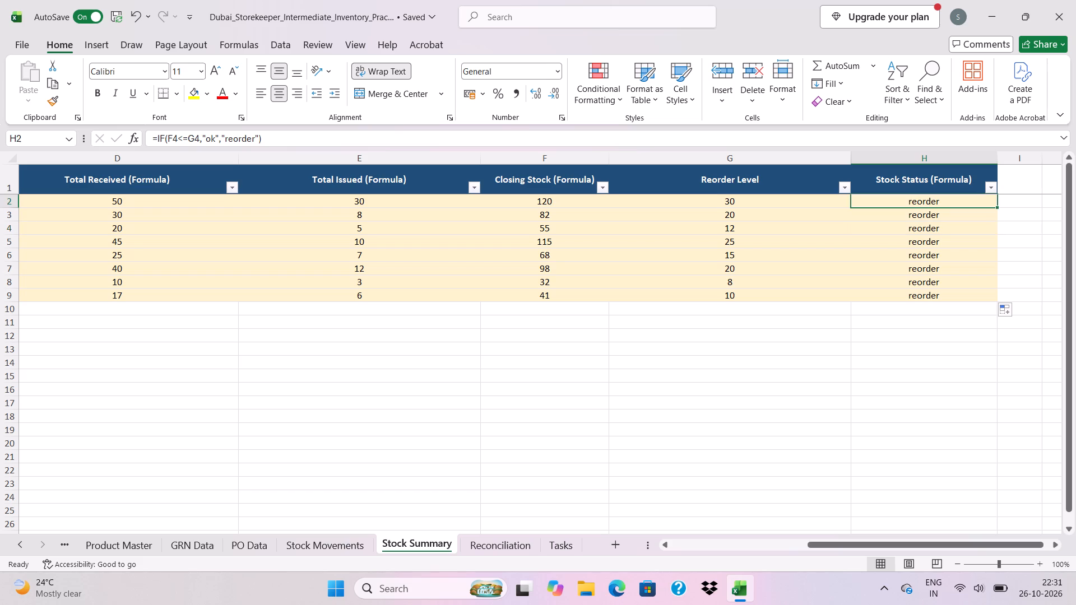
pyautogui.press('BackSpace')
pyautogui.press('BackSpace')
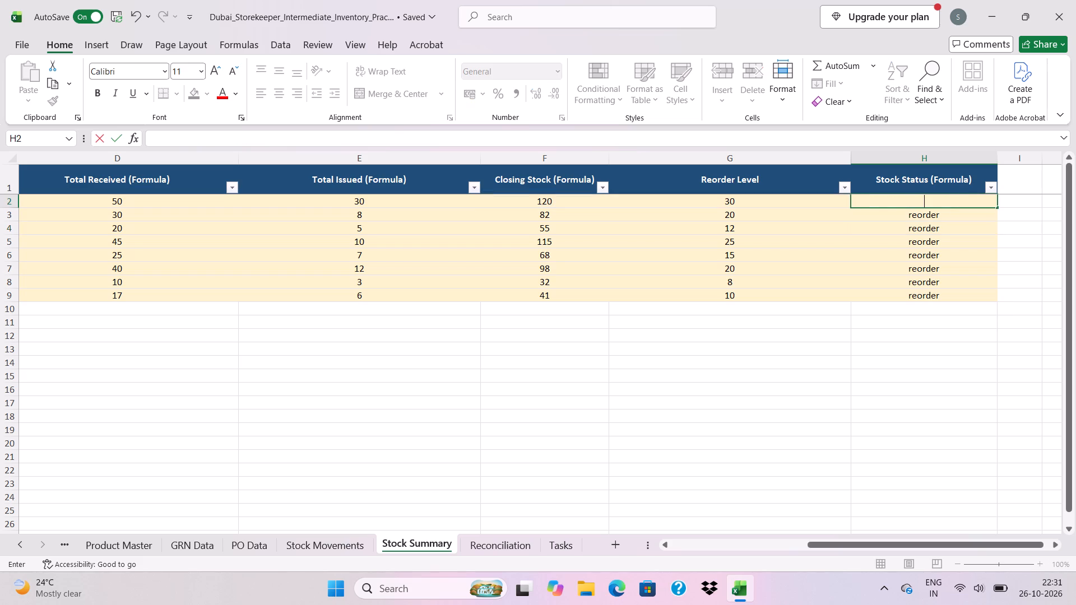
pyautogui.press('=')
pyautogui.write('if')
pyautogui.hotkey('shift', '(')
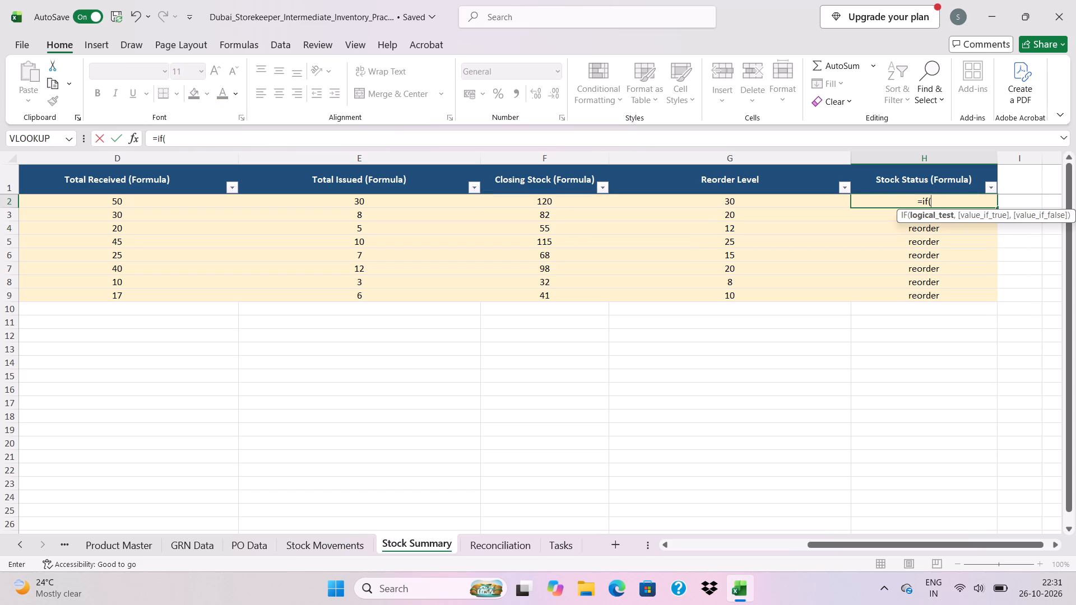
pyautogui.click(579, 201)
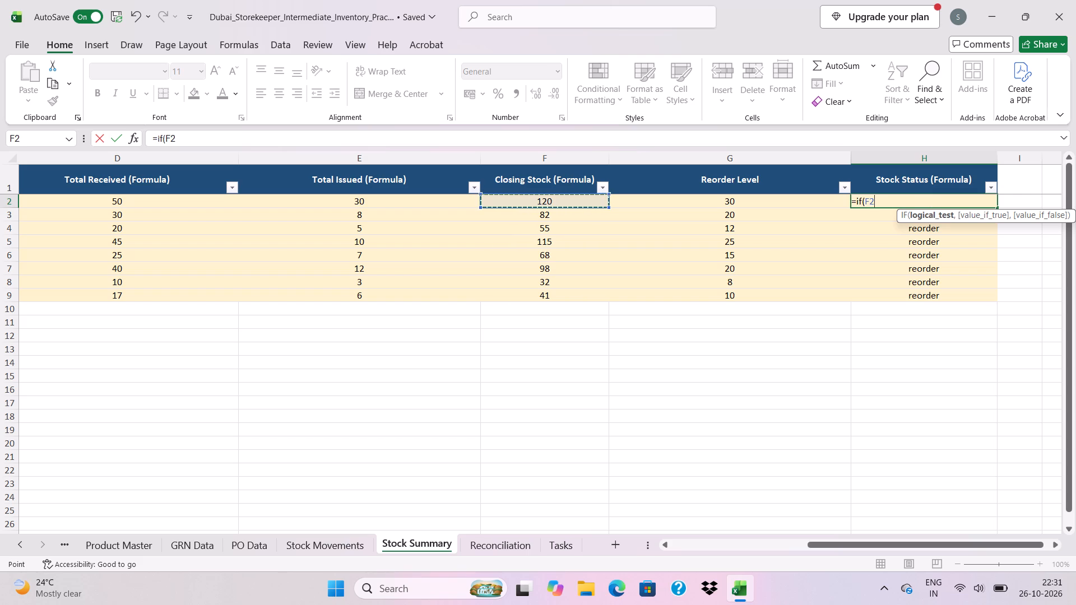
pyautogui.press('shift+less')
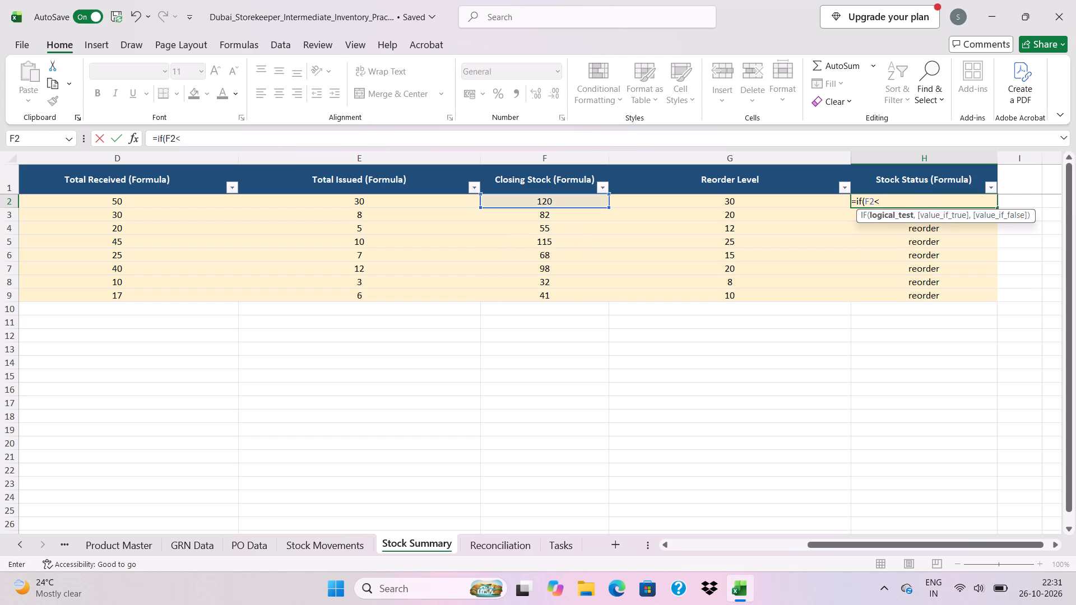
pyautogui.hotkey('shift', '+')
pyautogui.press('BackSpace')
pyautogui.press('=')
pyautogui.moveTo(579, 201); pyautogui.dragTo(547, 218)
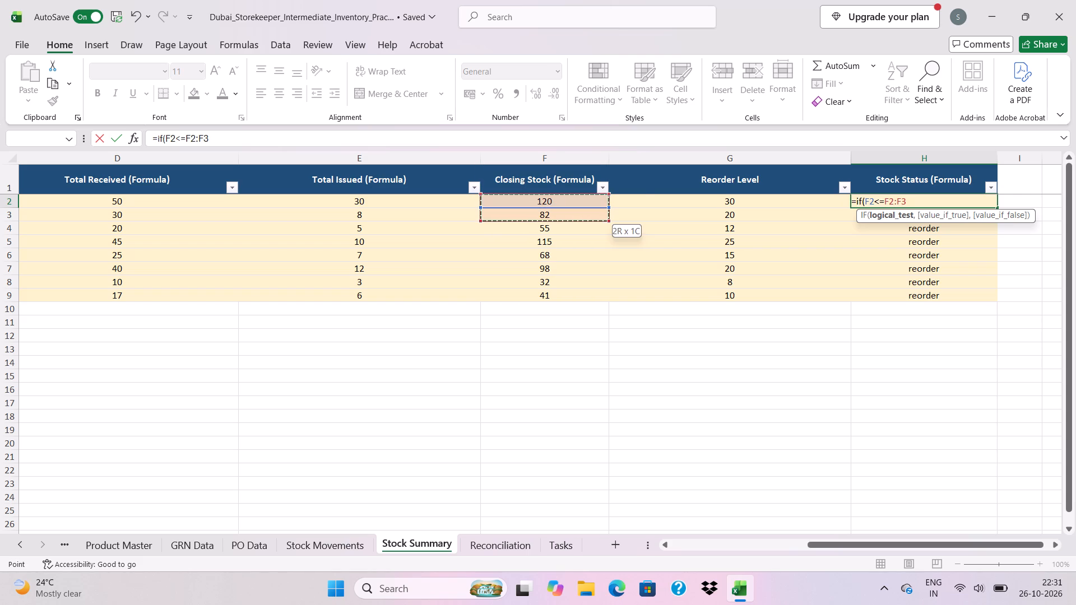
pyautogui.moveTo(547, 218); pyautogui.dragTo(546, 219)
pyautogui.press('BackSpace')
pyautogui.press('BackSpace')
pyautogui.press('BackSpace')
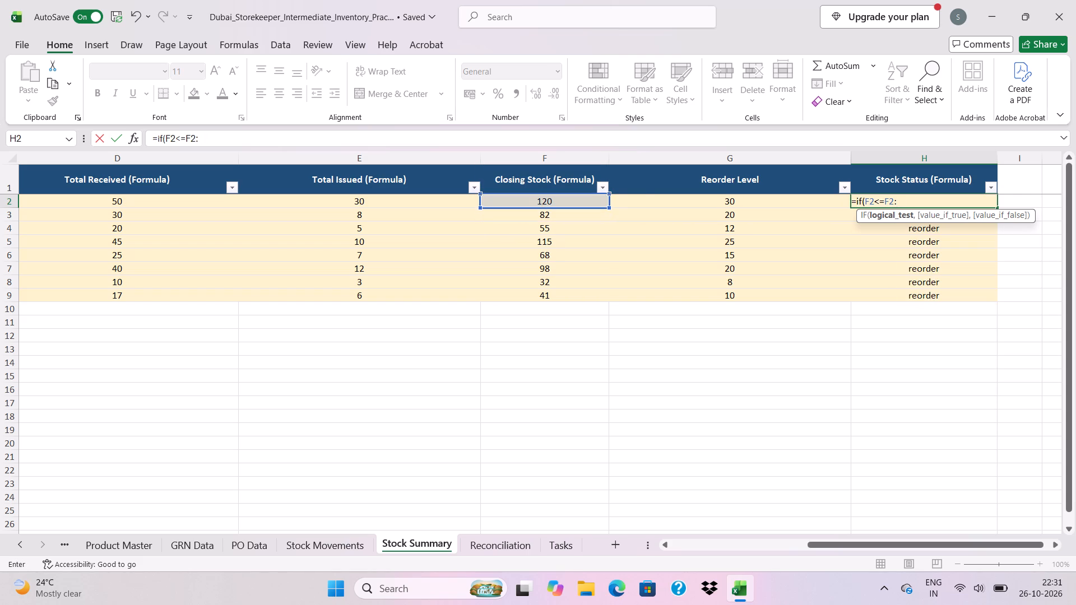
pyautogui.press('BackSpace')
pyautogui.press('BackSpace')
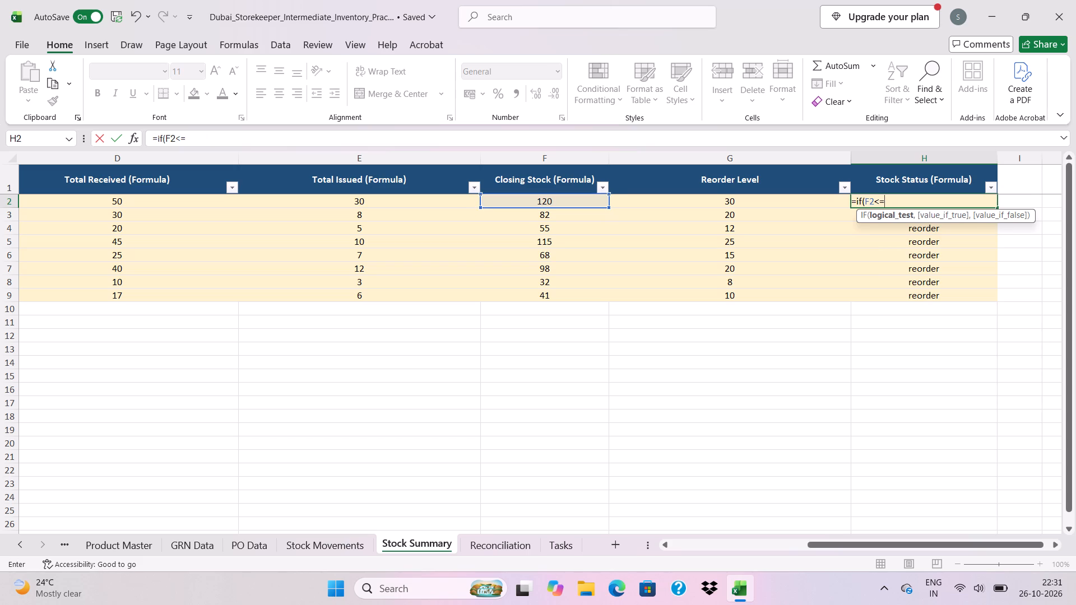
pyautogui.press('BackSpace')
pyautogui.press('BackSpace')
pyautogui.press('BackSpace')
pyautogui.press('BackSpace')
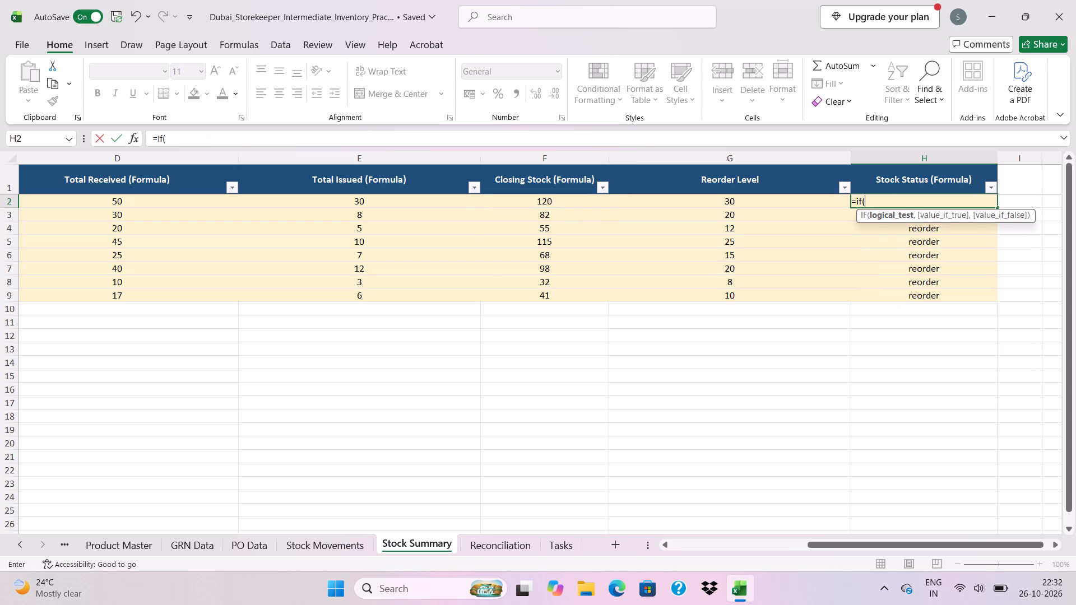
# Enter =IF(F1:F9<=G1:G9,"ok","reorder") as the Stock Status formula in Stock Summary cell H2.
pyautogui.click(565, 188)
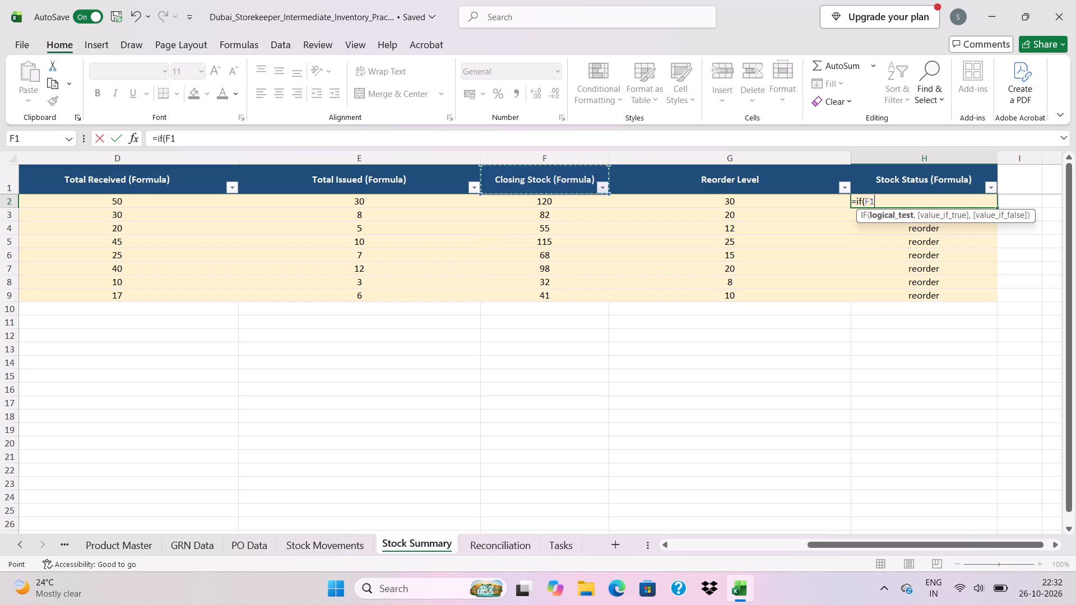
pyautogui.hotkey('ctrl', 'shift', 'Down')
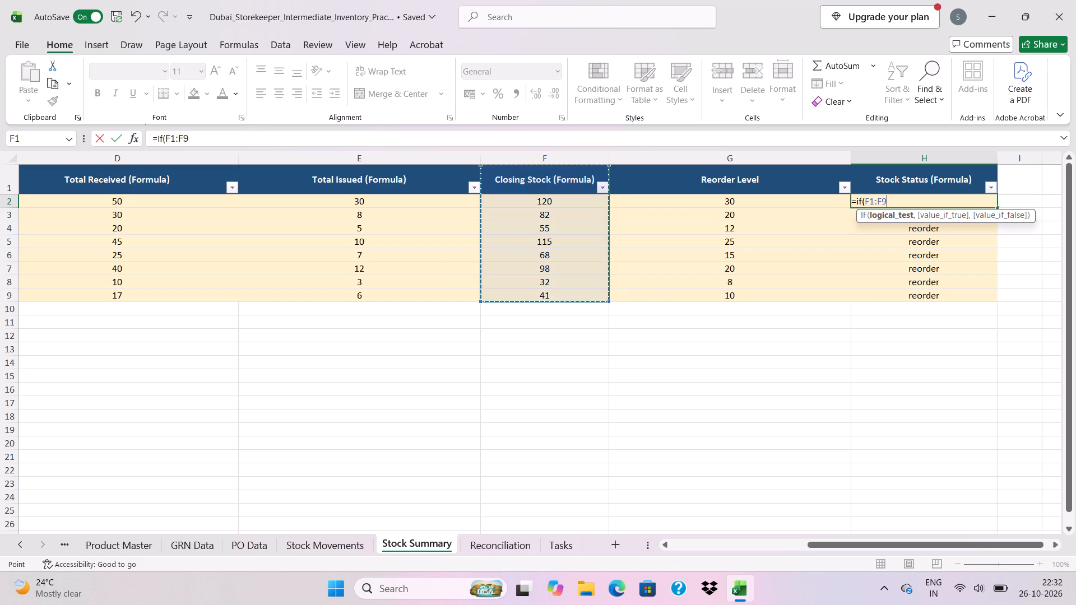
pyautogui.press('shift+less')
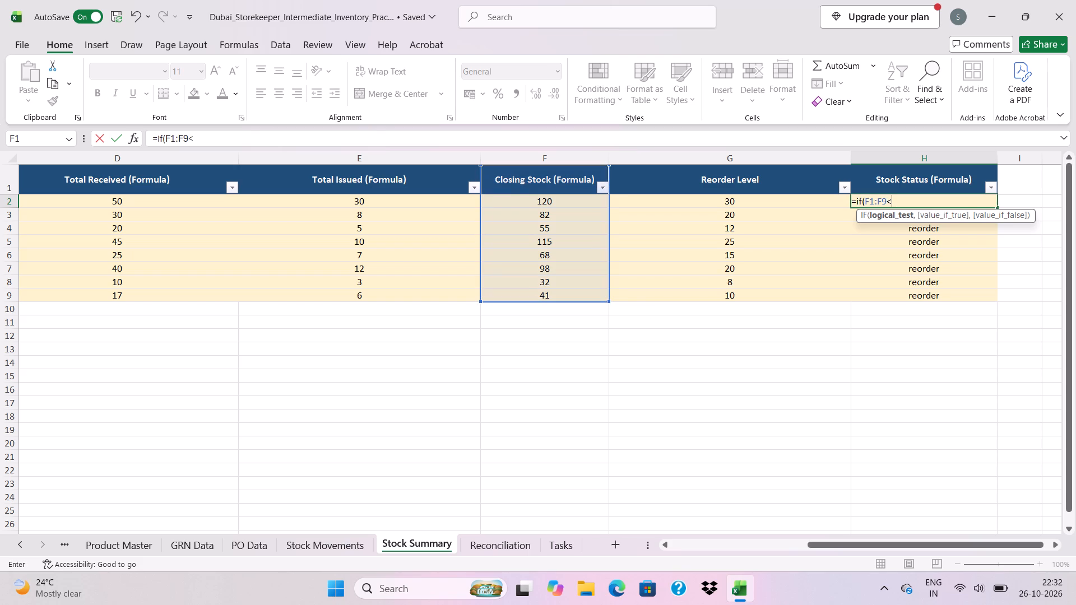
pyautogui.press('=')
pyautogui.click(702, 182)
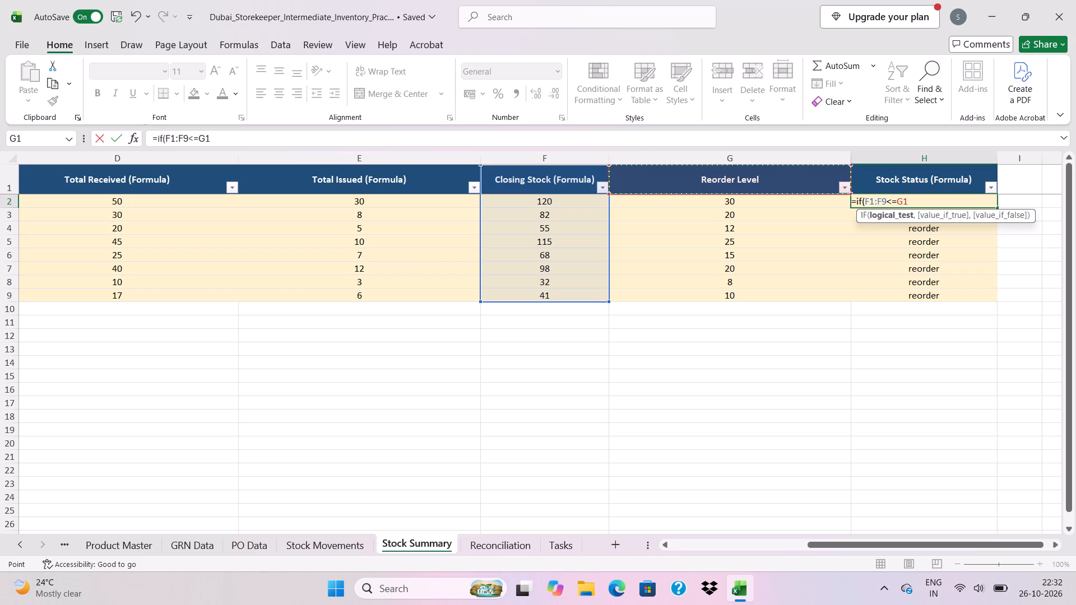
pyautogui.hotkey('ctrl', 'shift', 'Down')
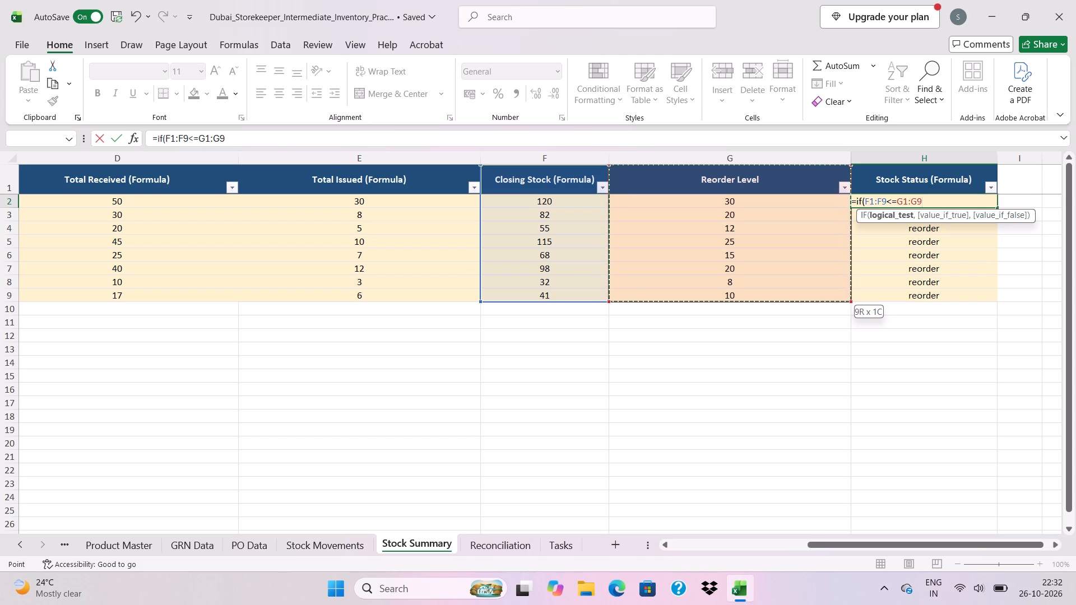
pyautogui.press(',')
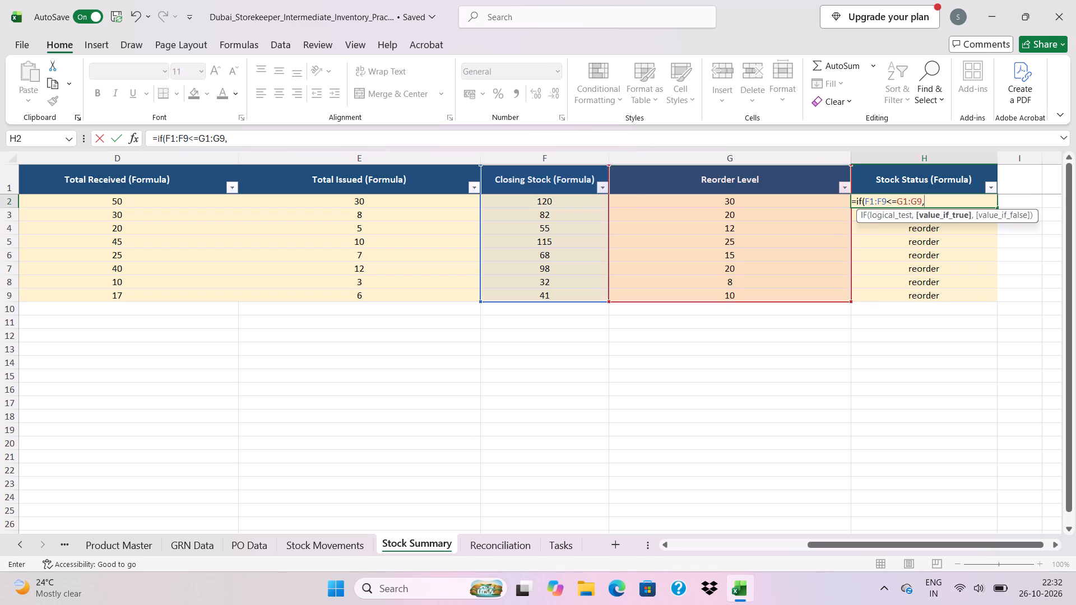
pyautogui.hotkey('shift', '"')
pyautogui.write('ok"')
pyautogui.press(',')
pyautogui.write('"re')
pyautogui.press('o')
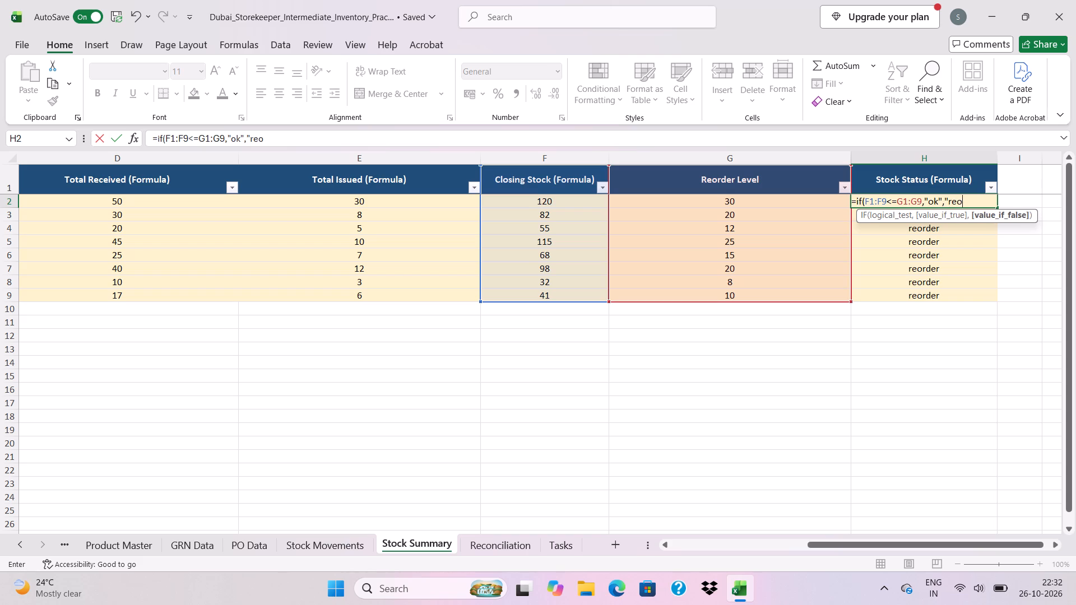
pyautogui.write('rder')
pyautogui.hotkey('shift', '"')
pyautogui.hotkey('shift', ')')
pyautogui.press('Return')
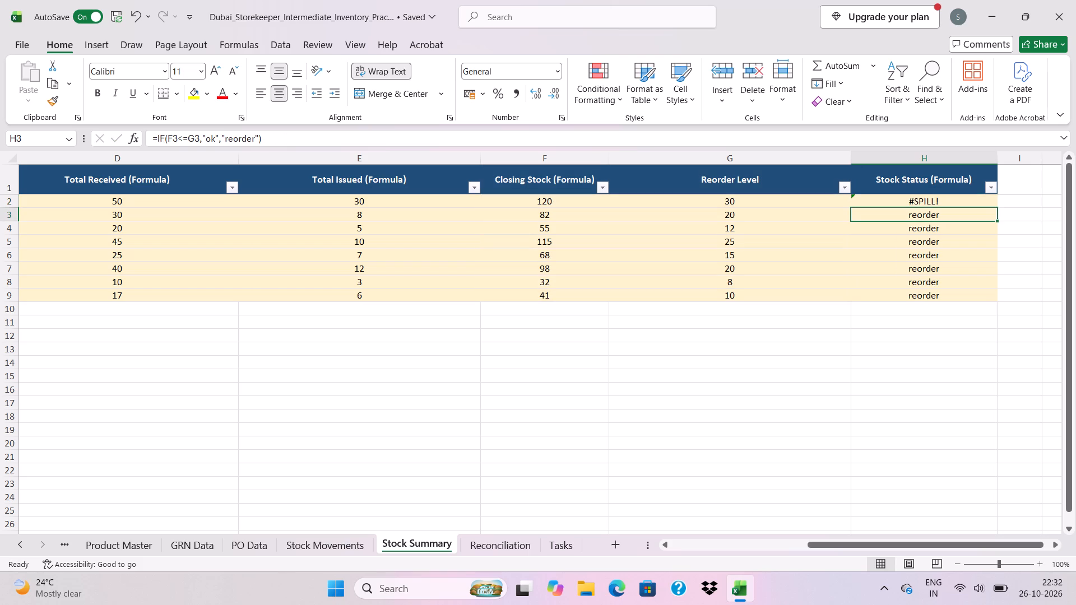
# Clear the Stock Status formula from Stock Summary cell H2.
pyautogui.click(912, 197)
pyautogui.press('BackSpace')
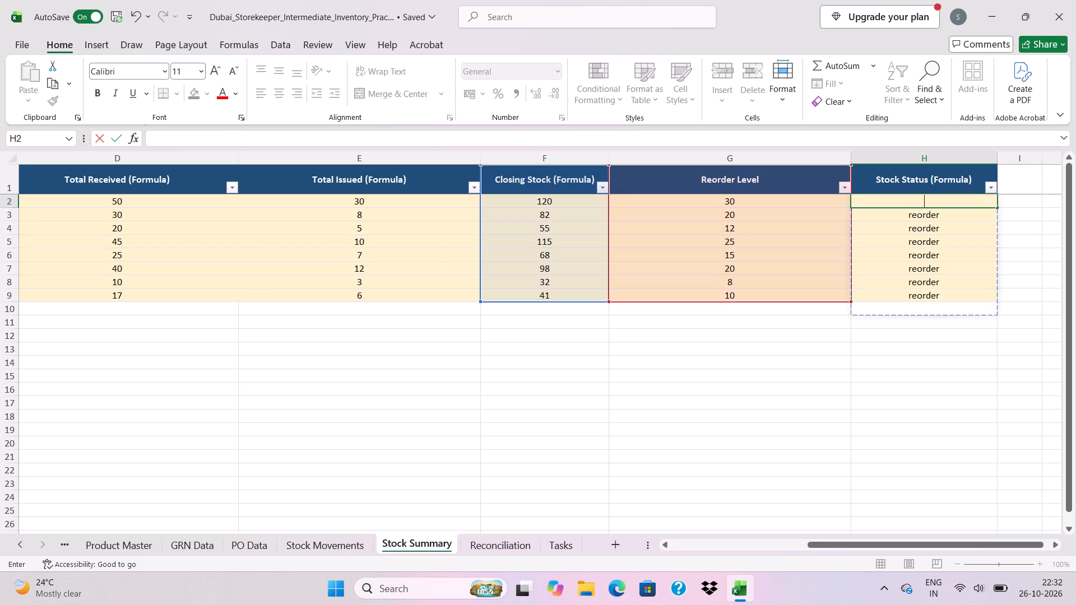
pyautogui.press('BackSpace')
pyautogui.press('BackSpace')
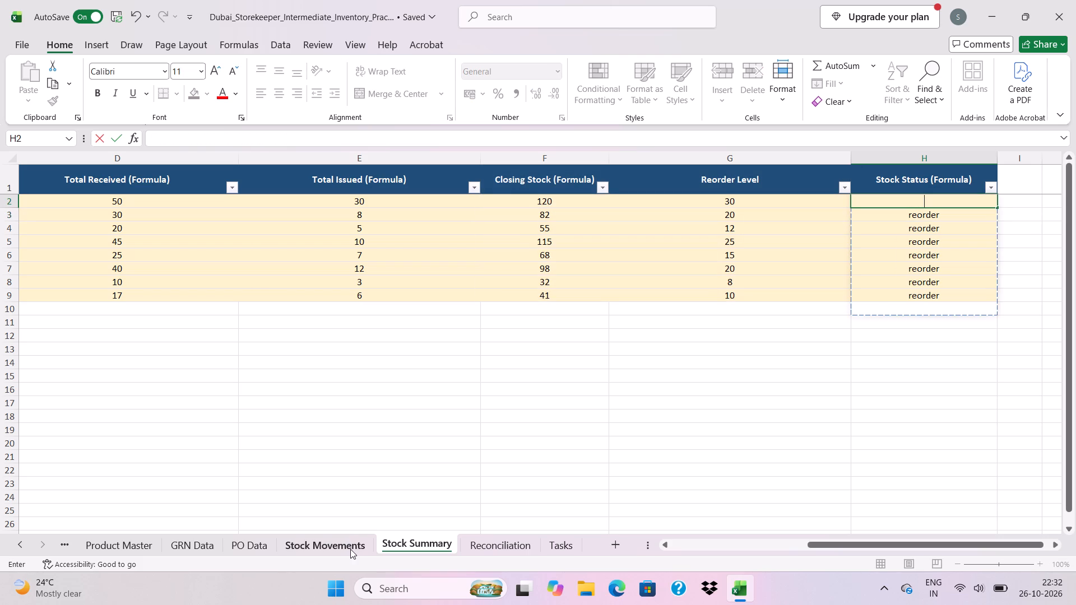
# Review the PO Data, GRN Data and Product Master sheets and the task list on the Instructions sheet for the Stock Status rule.
pyautogui.click(350, 549)
pyautogui.click(258, 549)
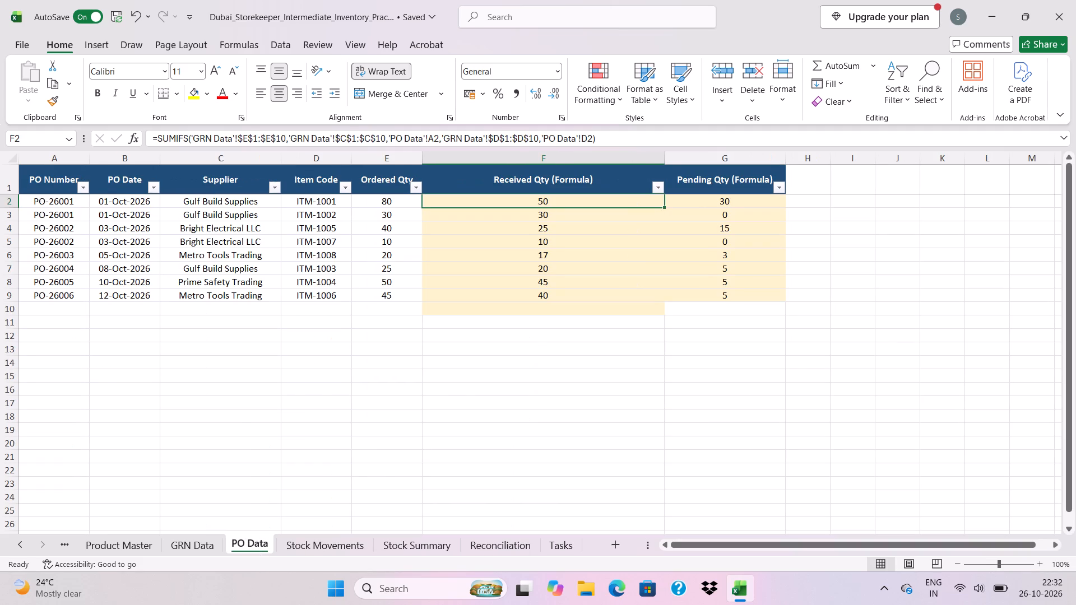
pyautogui.click(182, 541)
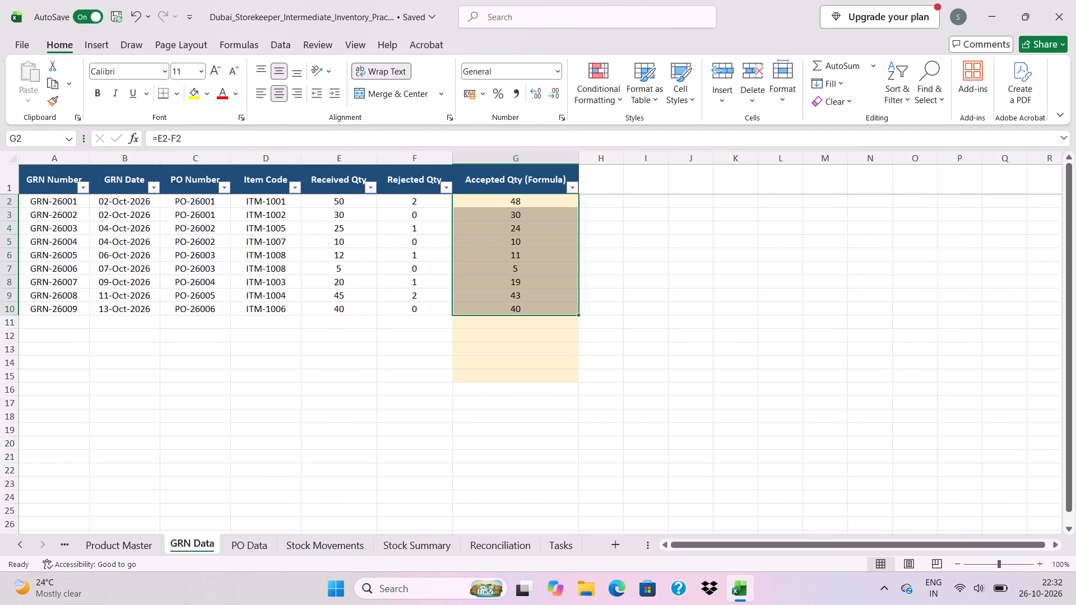
pyautogui.click(130, 541)
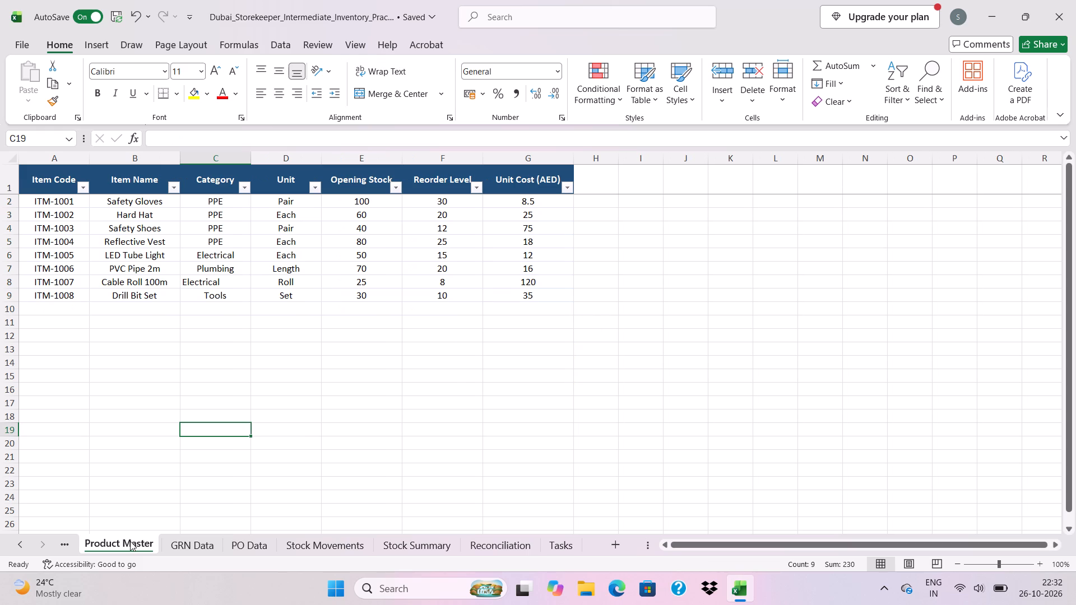
pyautogui.click(458, 203)
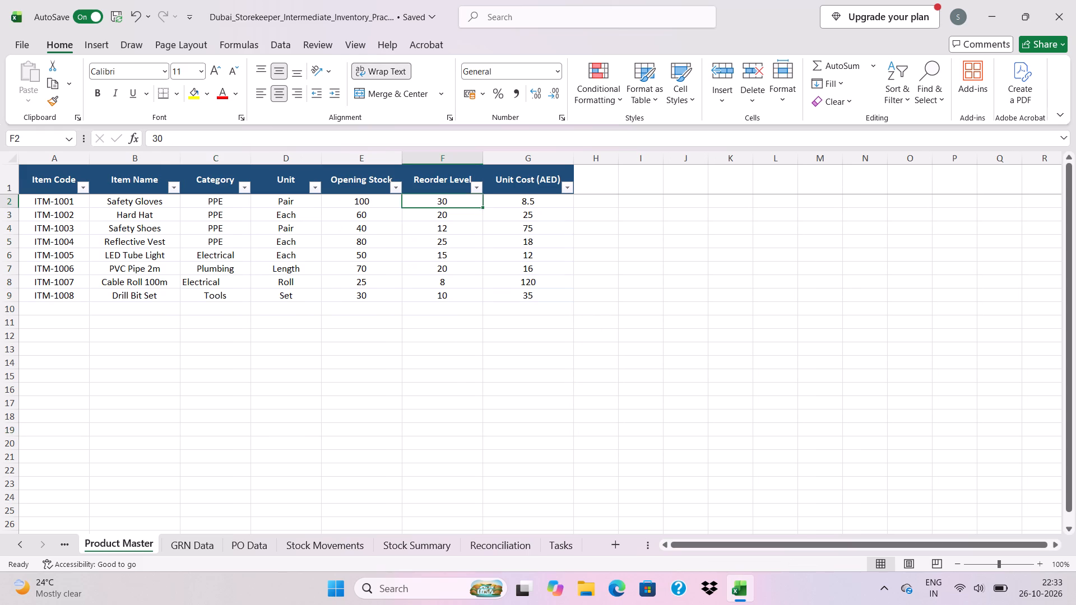
pyautogui.click(195, 547)
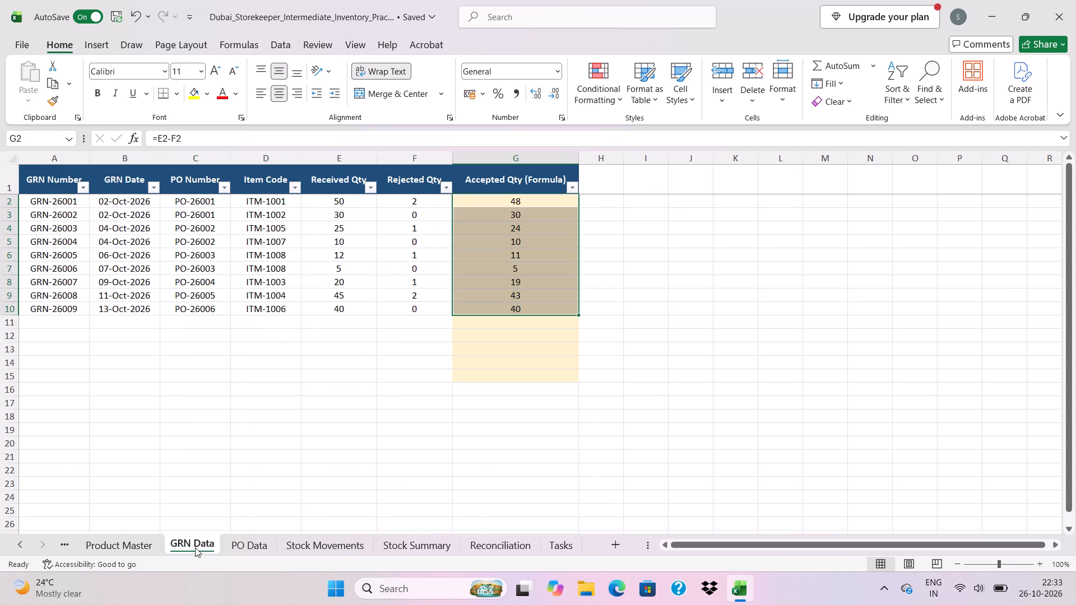
pyautogui.click(108, 555)
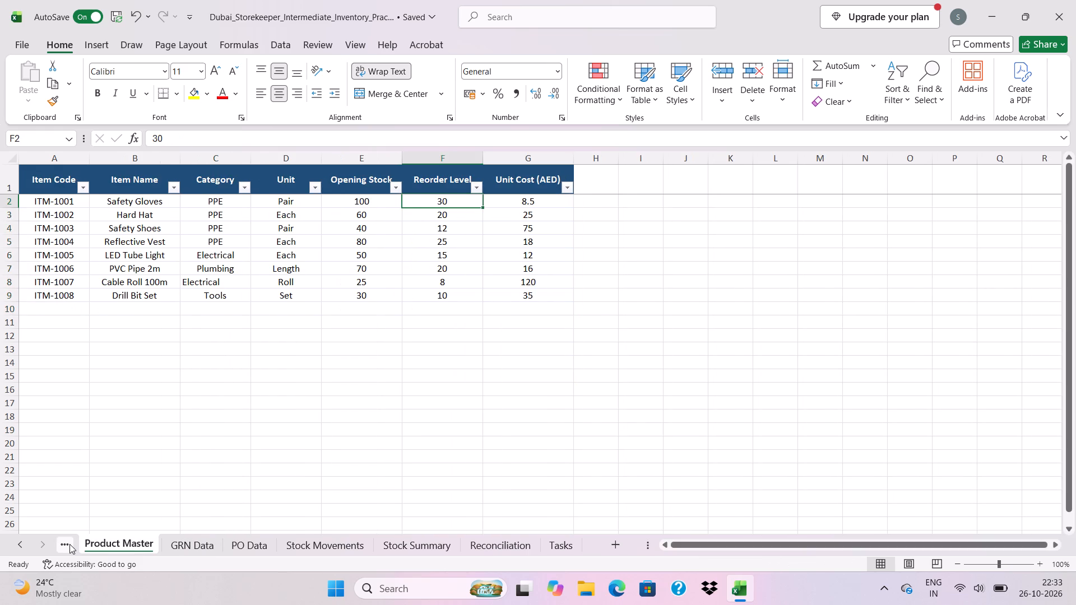
pyautogui.click(69, 544)
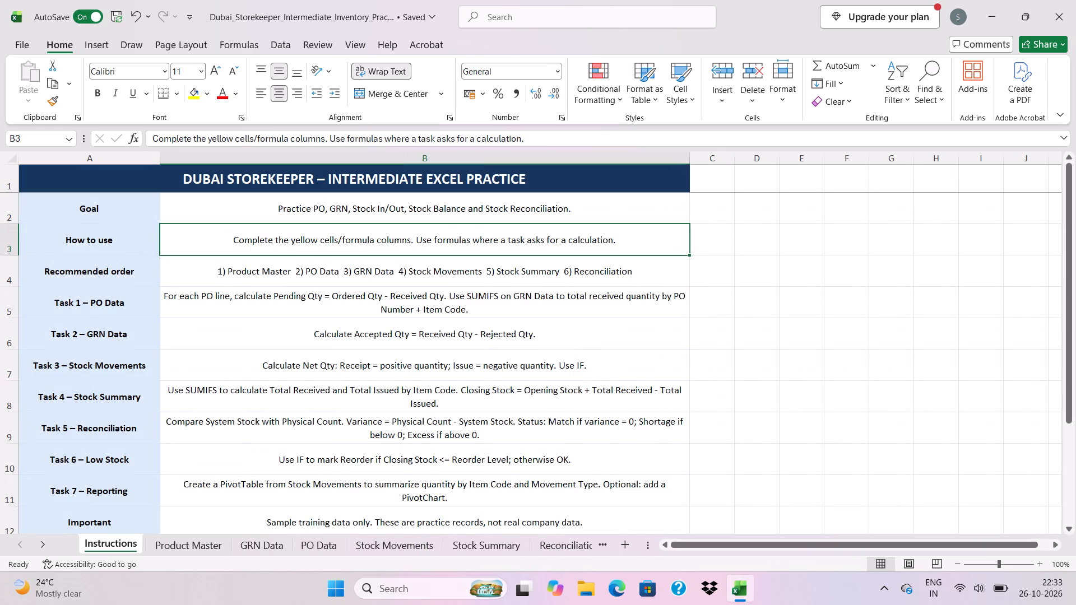
pyautogui.scroll(-1, 273, 425)
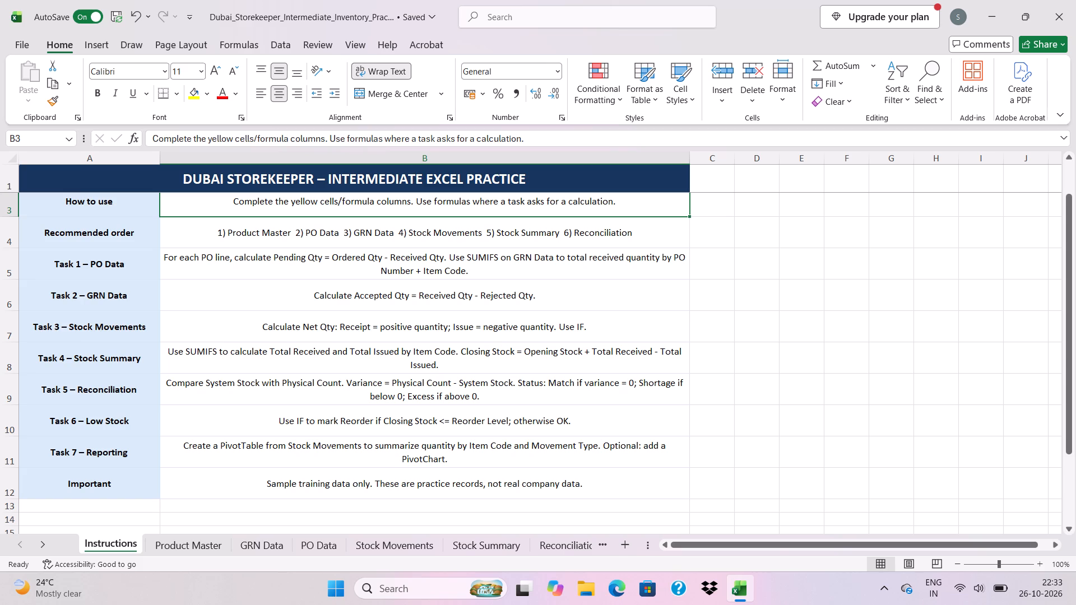
# Enter =IF(F2<G2,"reorder","ok") as the Stock Status formula in Stock Summary cell H2.
pyautogui.click(452, 541)
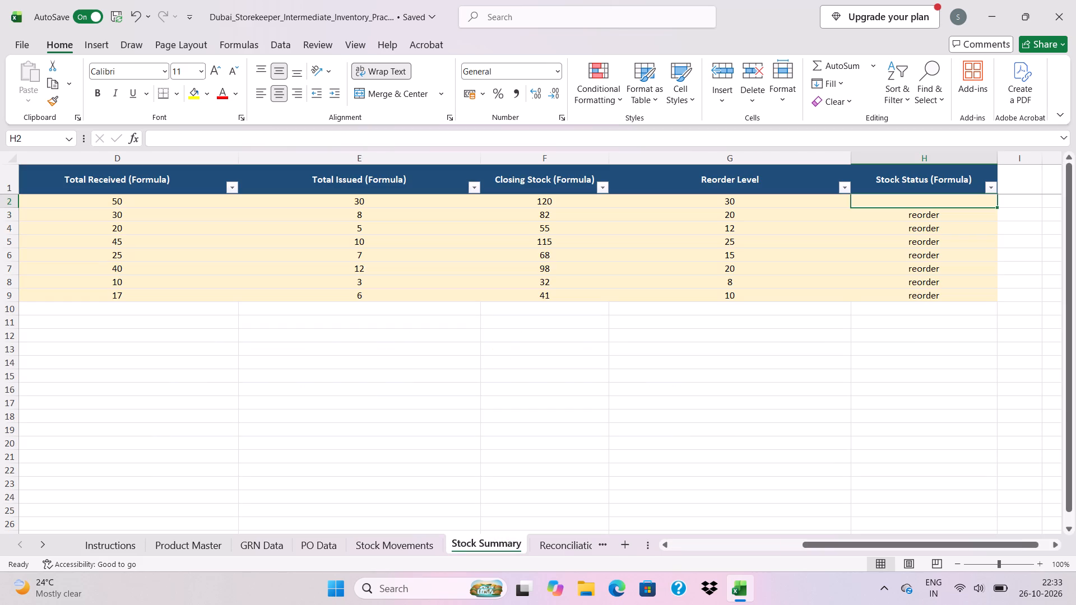
pyautogui.press('=')
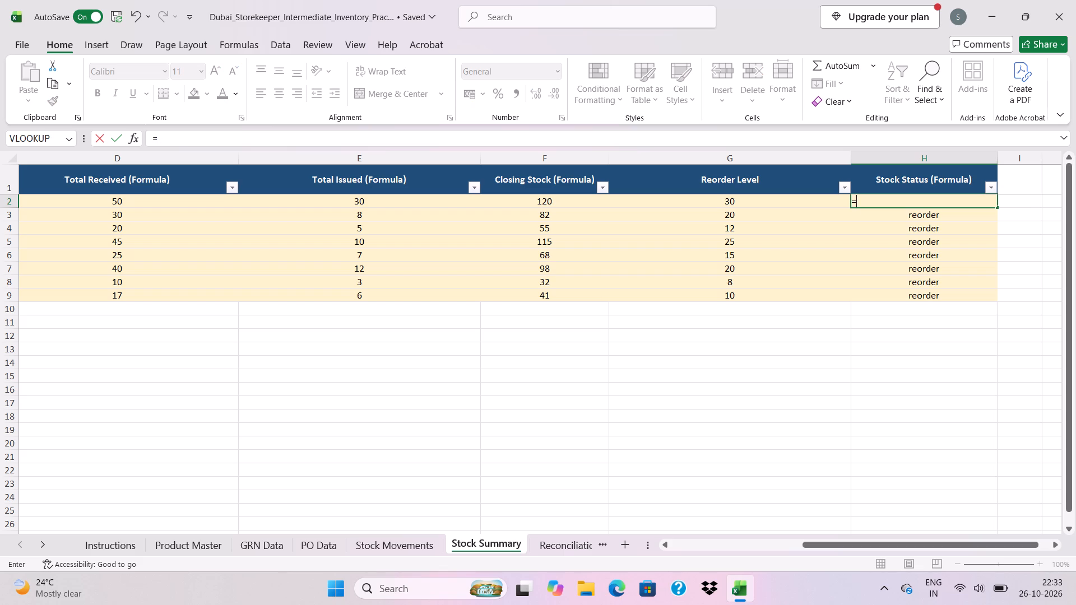
pyautogui.click(569, 200)
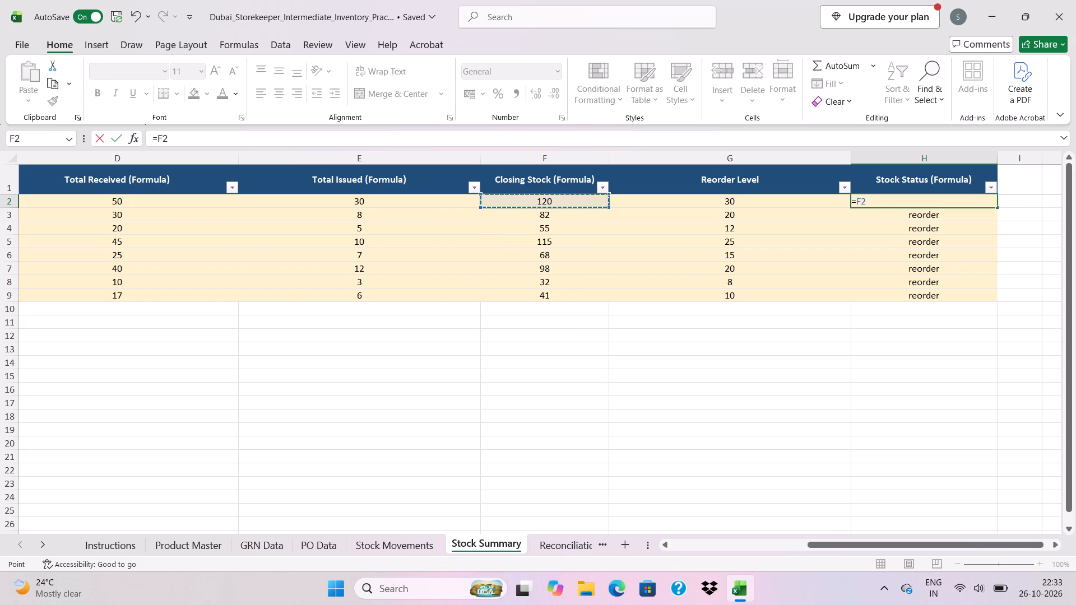
pyautogui.press('BackSpace')
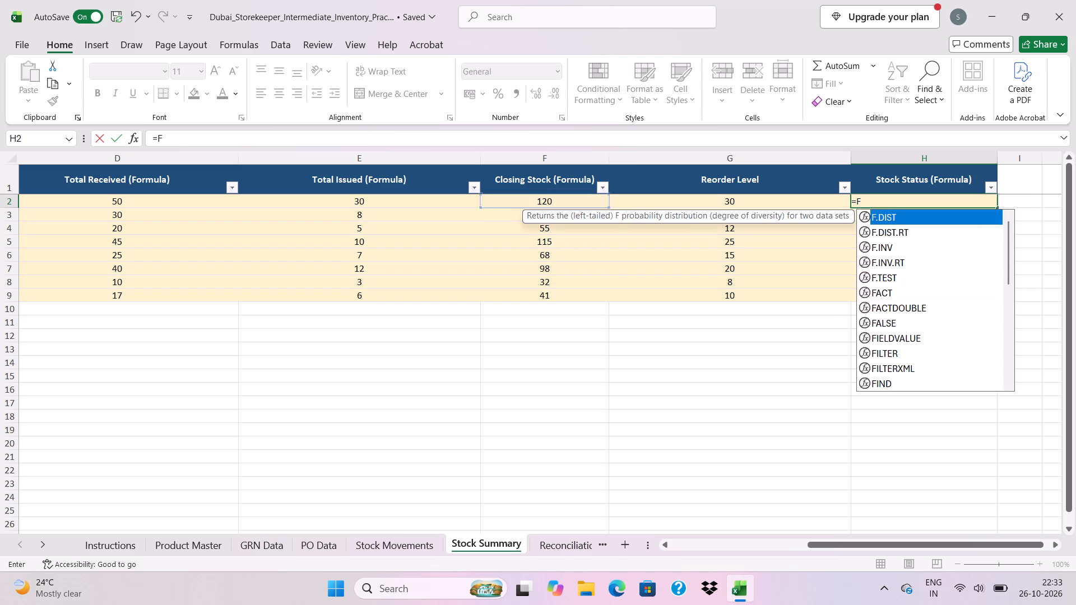
pyautogui.press('BackSpace')
pyautogui.write('if')
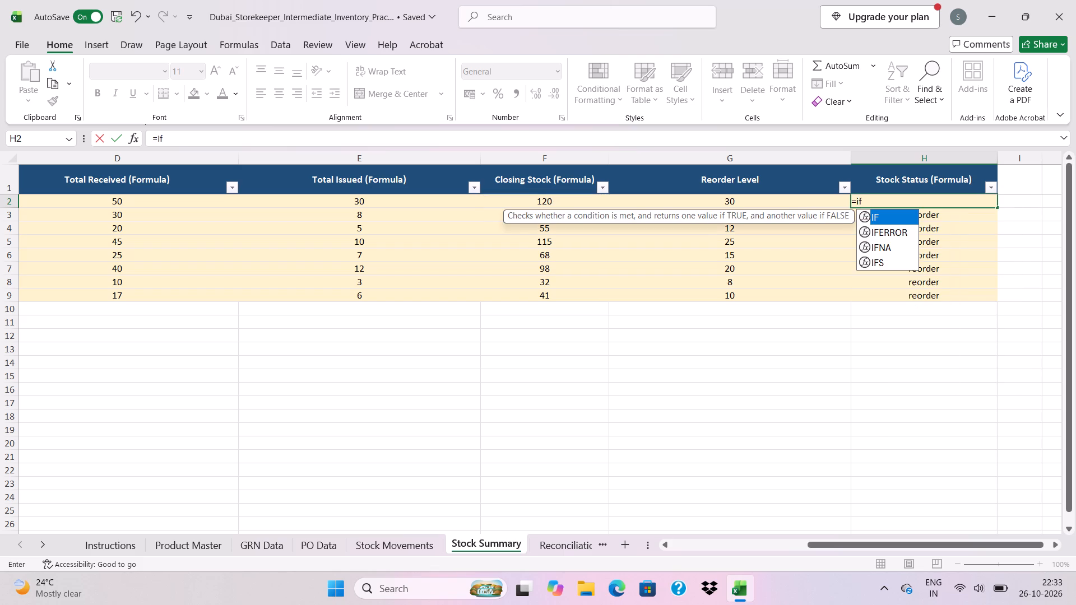
pyautogui.hotkey('shift', '(')
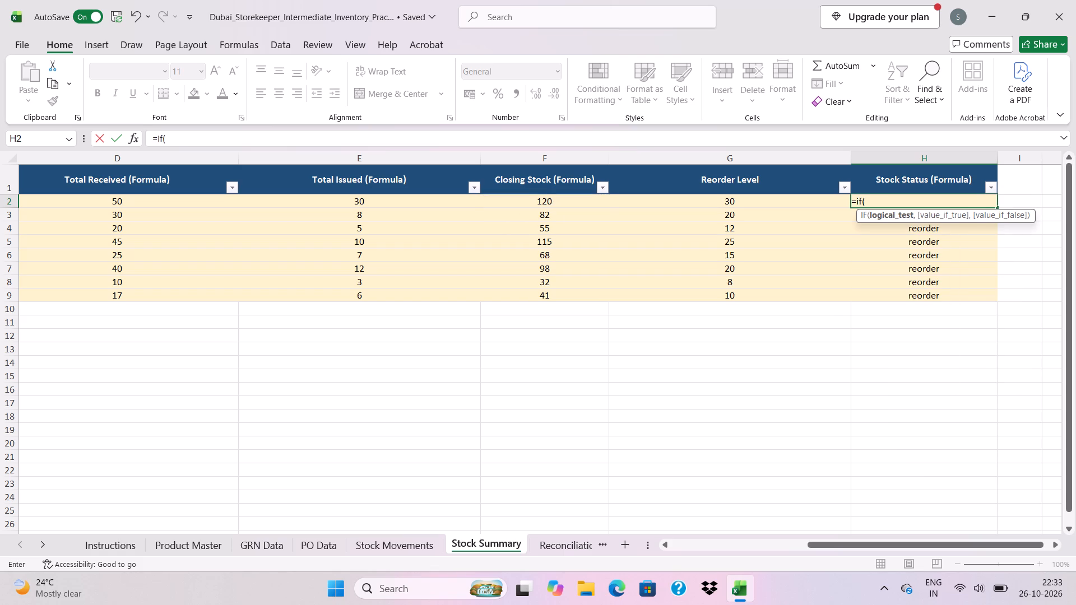
pyautogui.click(528, 199)
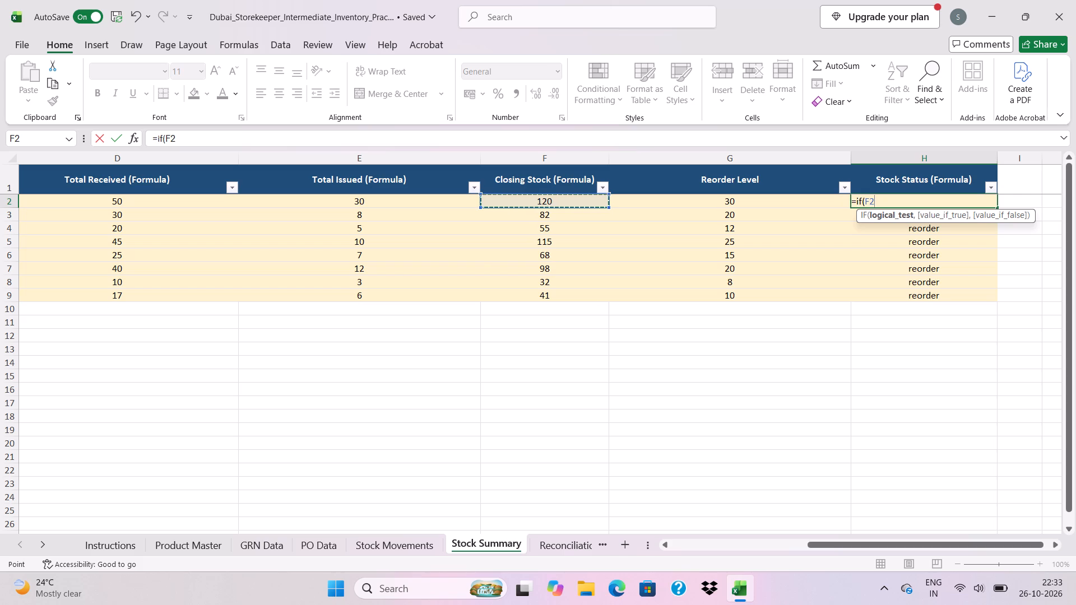
pyautogui.press('shift+less')
pyautogui.click(657, 196)
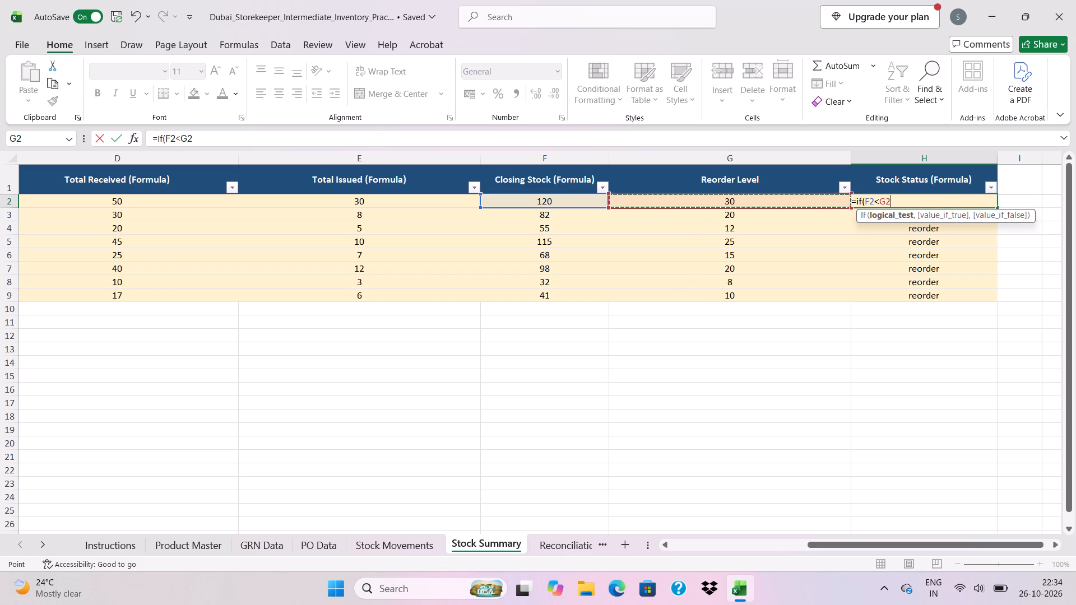
pyautogui.press(',')
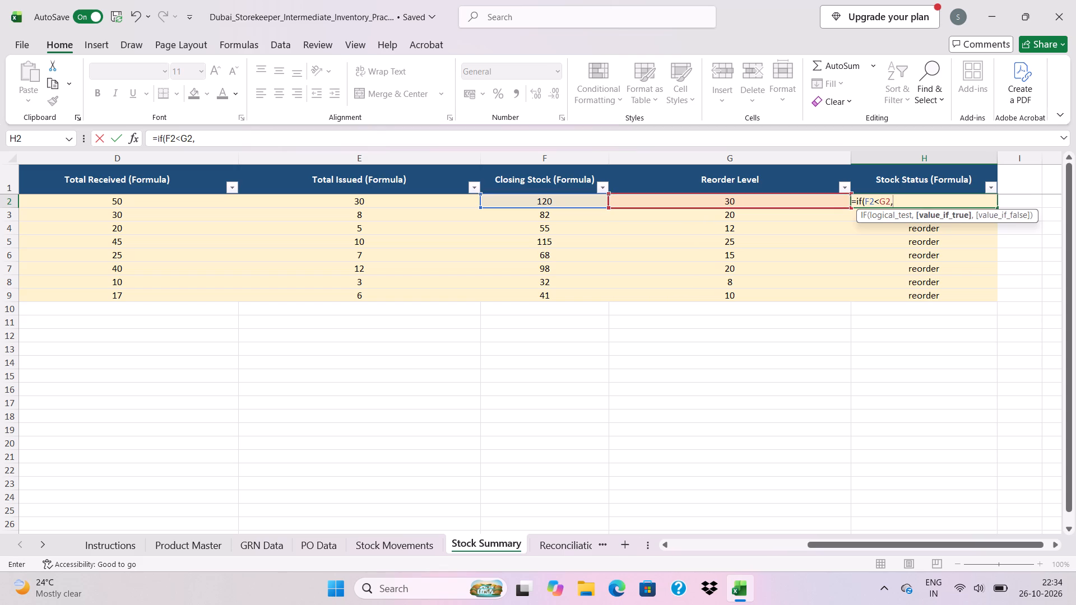
pyautogui.write('reorder')
pyautogui.hotkey('shift', '"')
pyautogui.write(',"ok"')
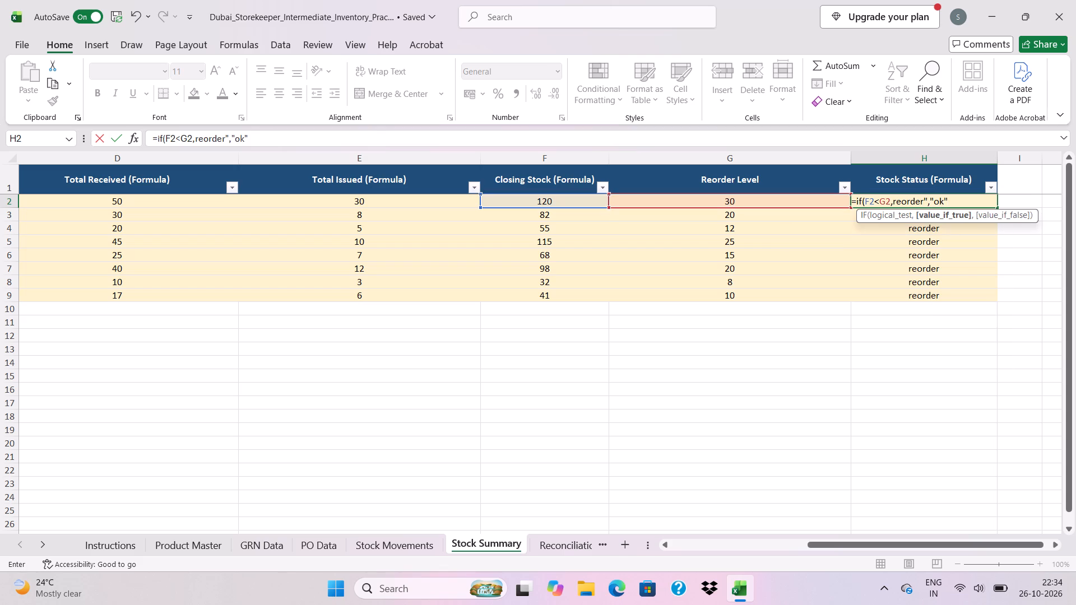
pyautogui.click(891, 202)
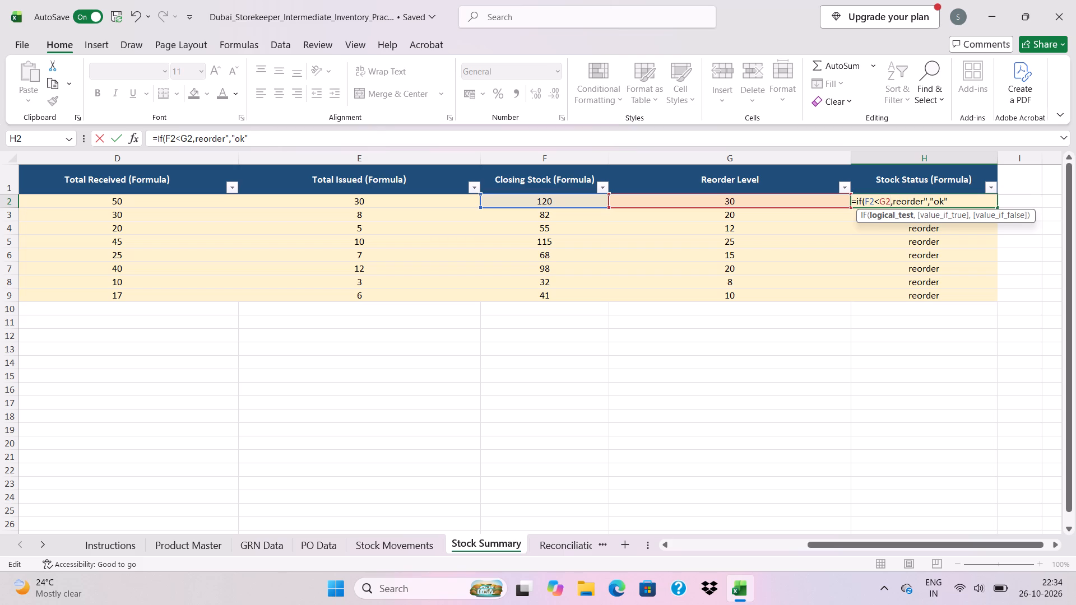
pyautogui.click(892, 201)
pyautogui.hotkey('shift', '"')
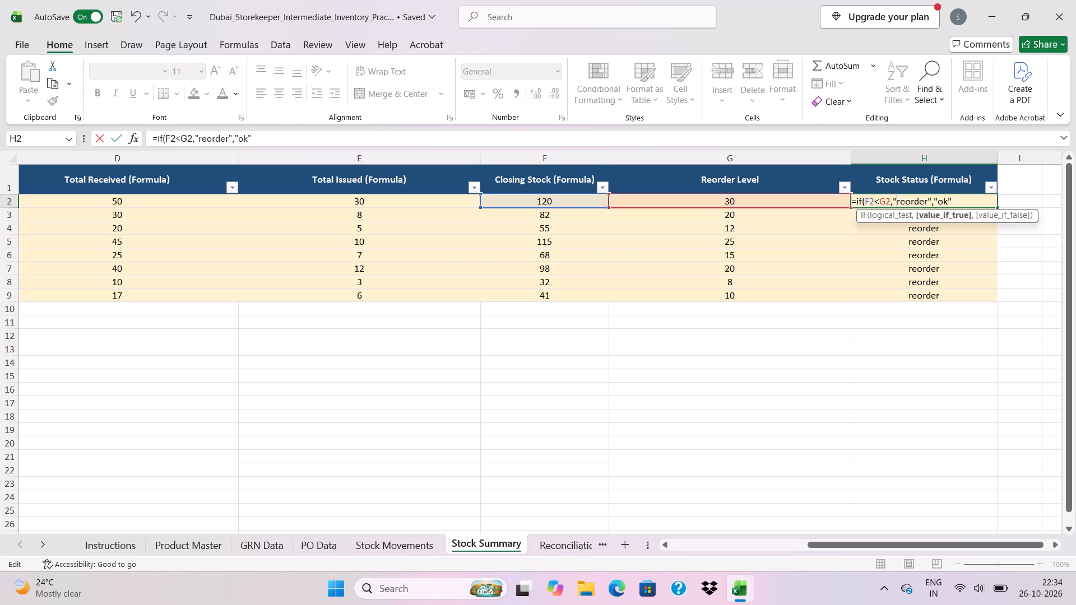
pyautogui.click(893, 202)
pyautogui.press('BackSpace')
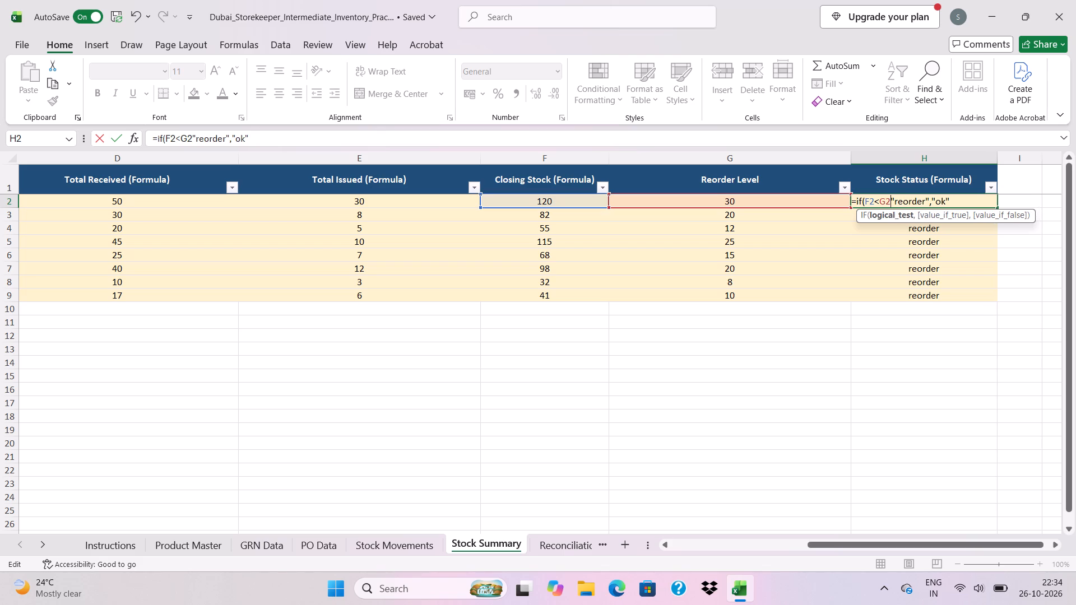
pyautogui.click(956, 199)
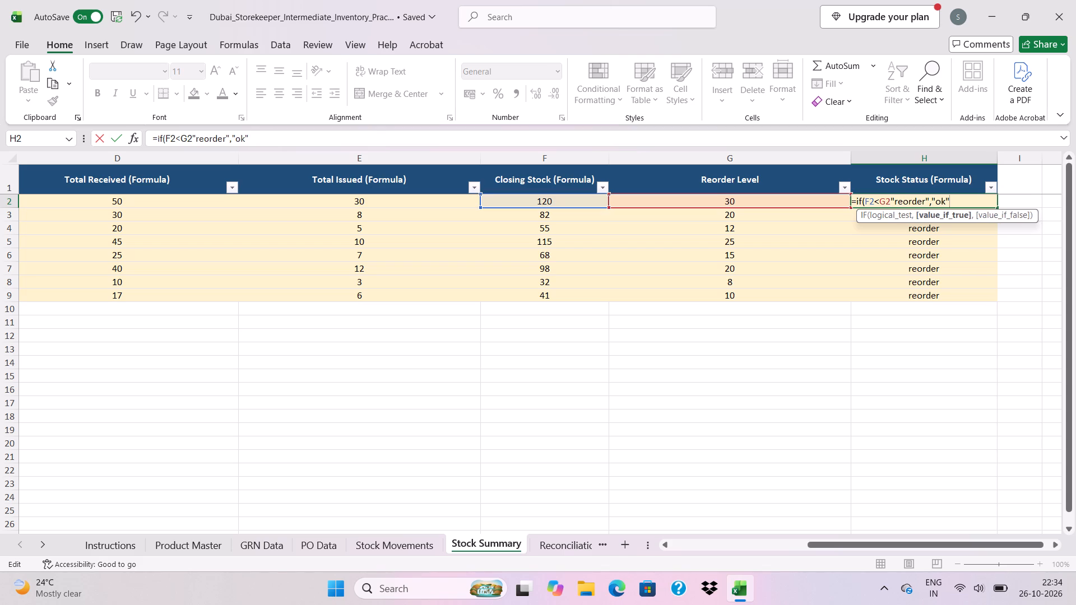
pyautogui.hotkey('shift', ')')
pyautogui.press('Return')
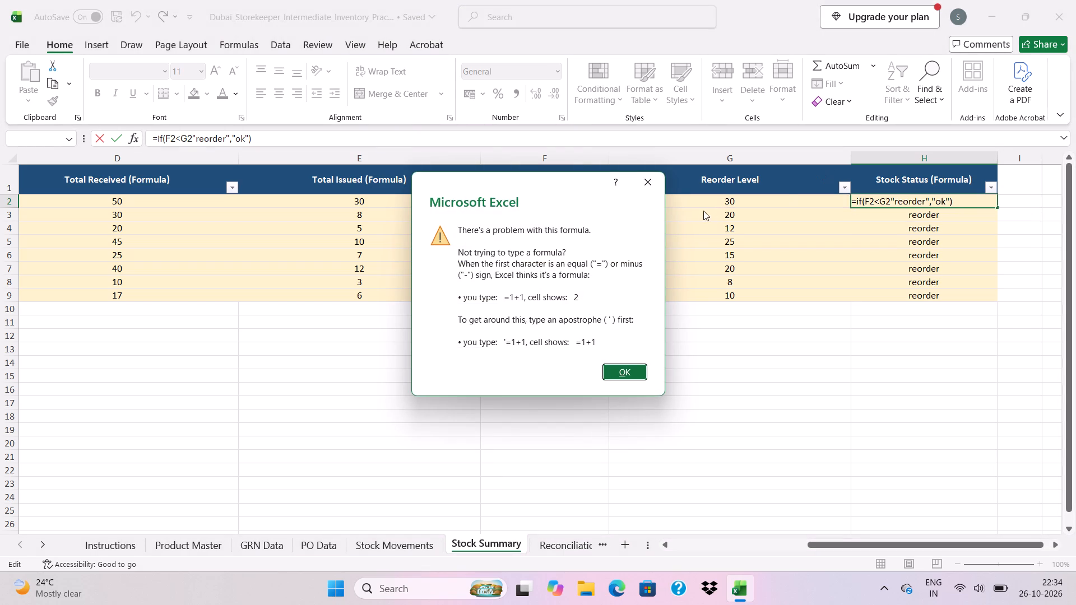
pyautogui.click(650, 189)
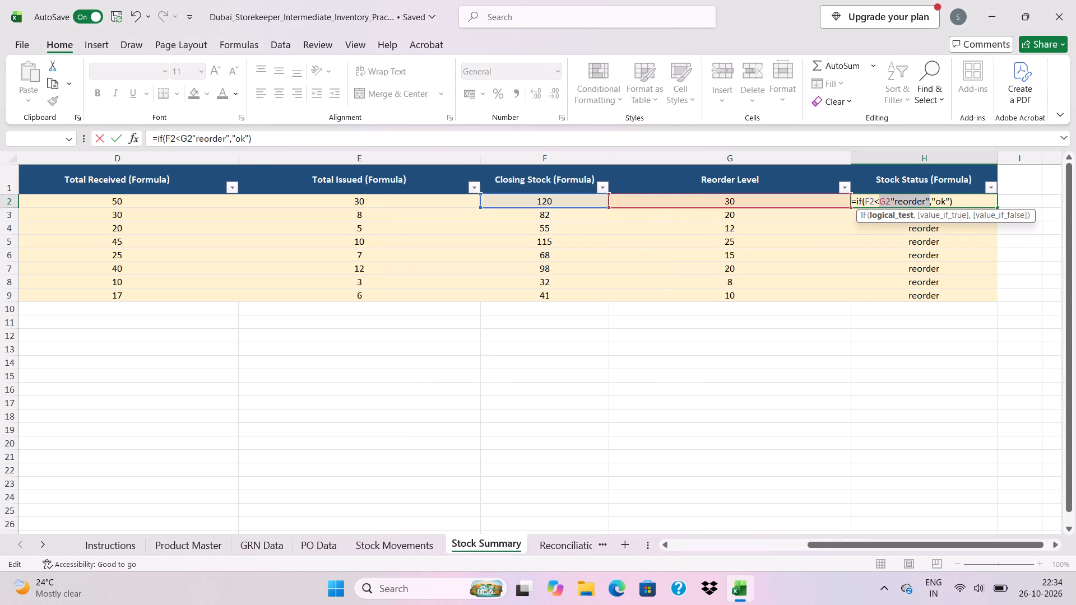
pyautogui.click(889, 201)
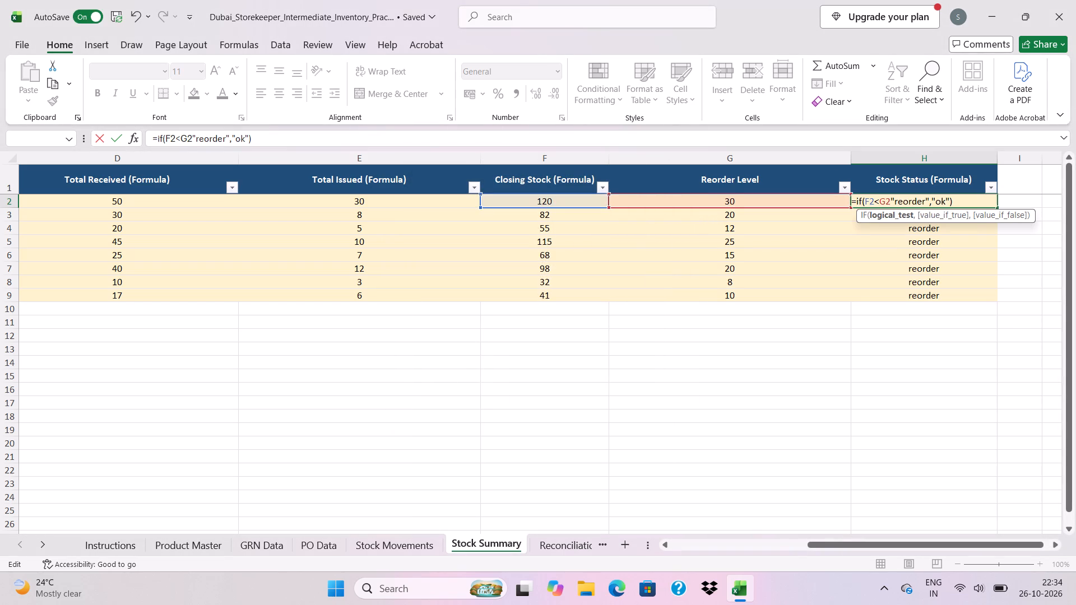
pyautogui.press(',')
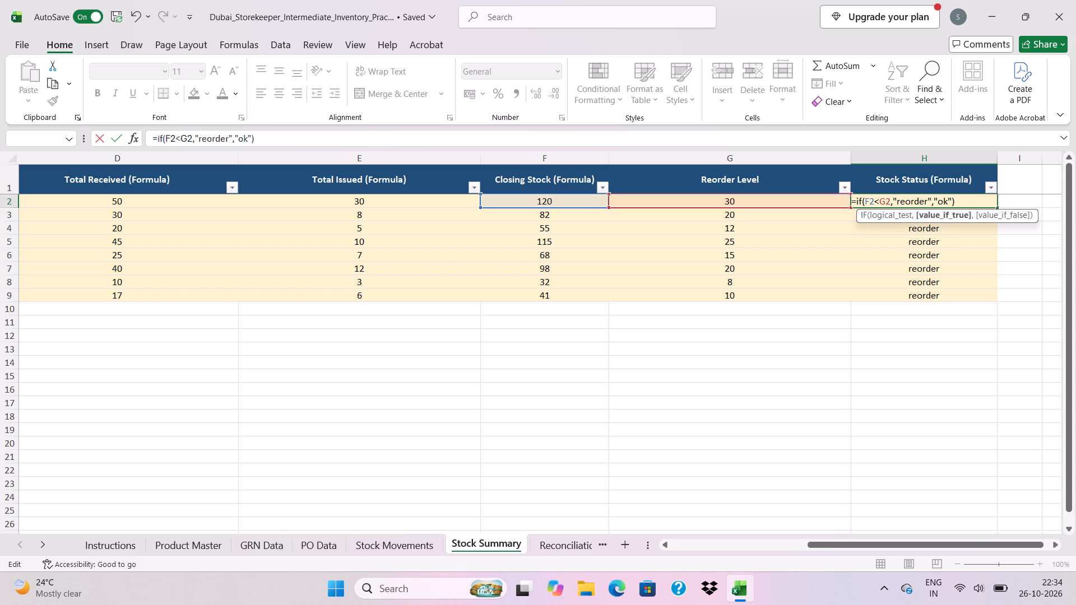
pyautogui.press('Return')
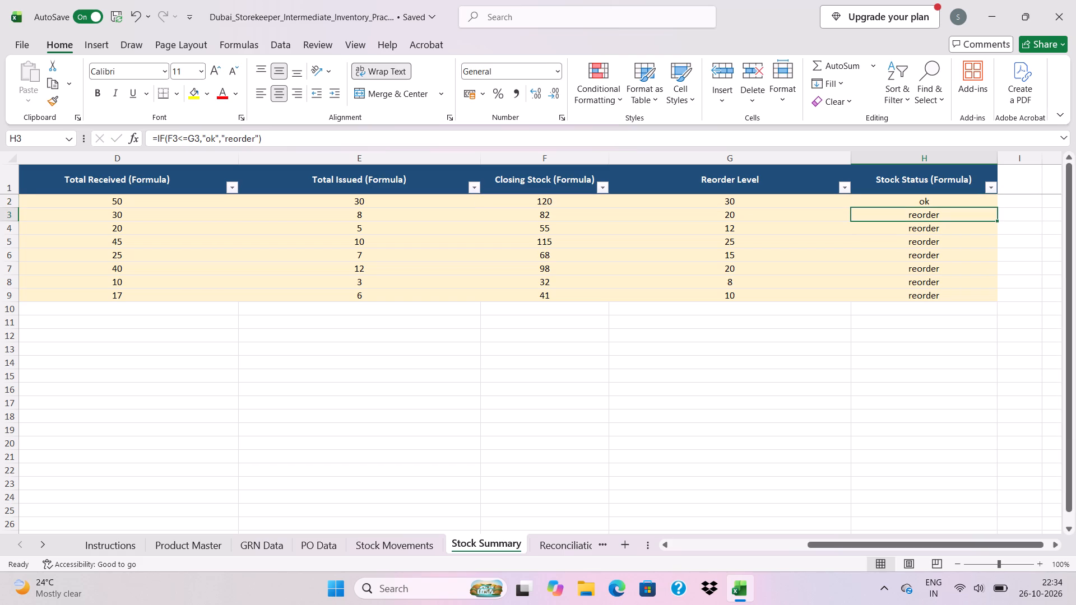
# Fill the Stock Status formula from Stock Summary cell H2 down through H9.
pyautogui.moveTo(962, 196); pyautogui.dragTo(993, 203)
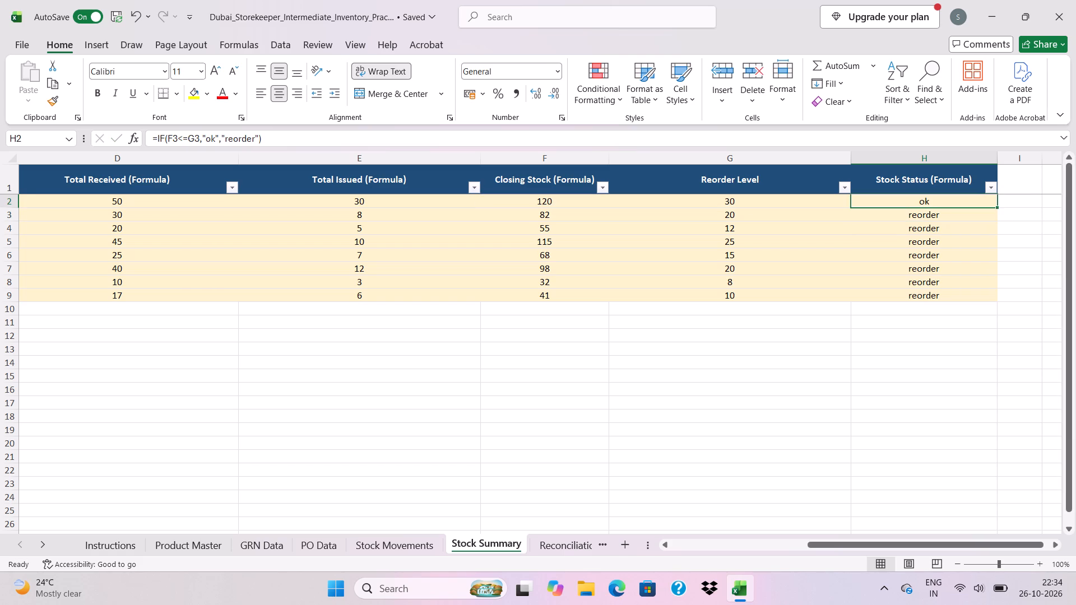
pyautogui.moveTo(993, 203); pyautogui.dragTo(996, 205)
pyautogui.moveTo(996, 205); pyautogui.dragTo(1000, 274)
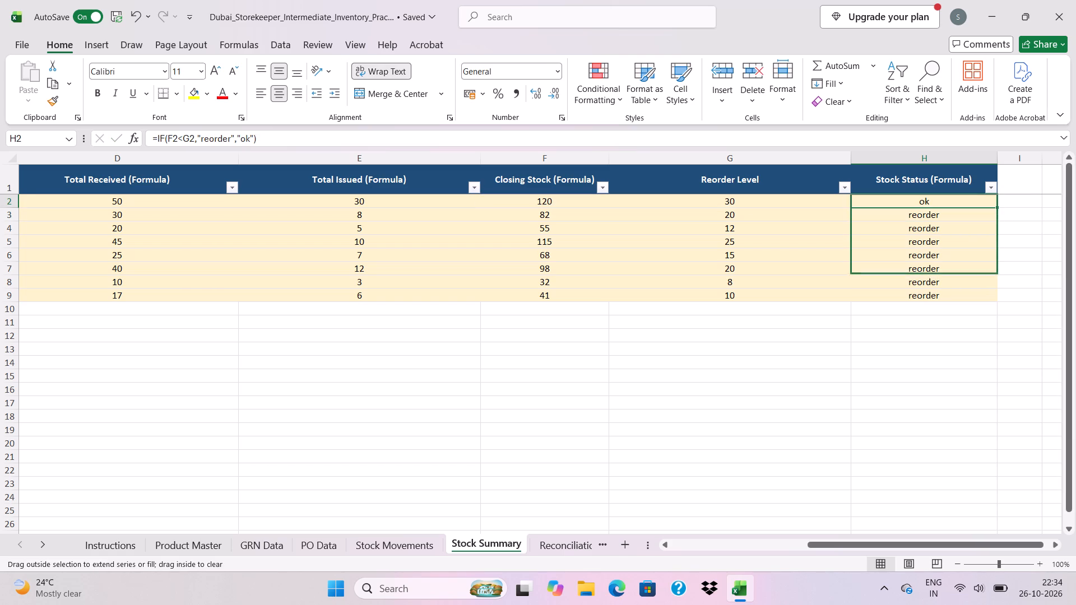
pyautogui.moveTo(1000, 274); pyautogui.dragTo(1001, 297)
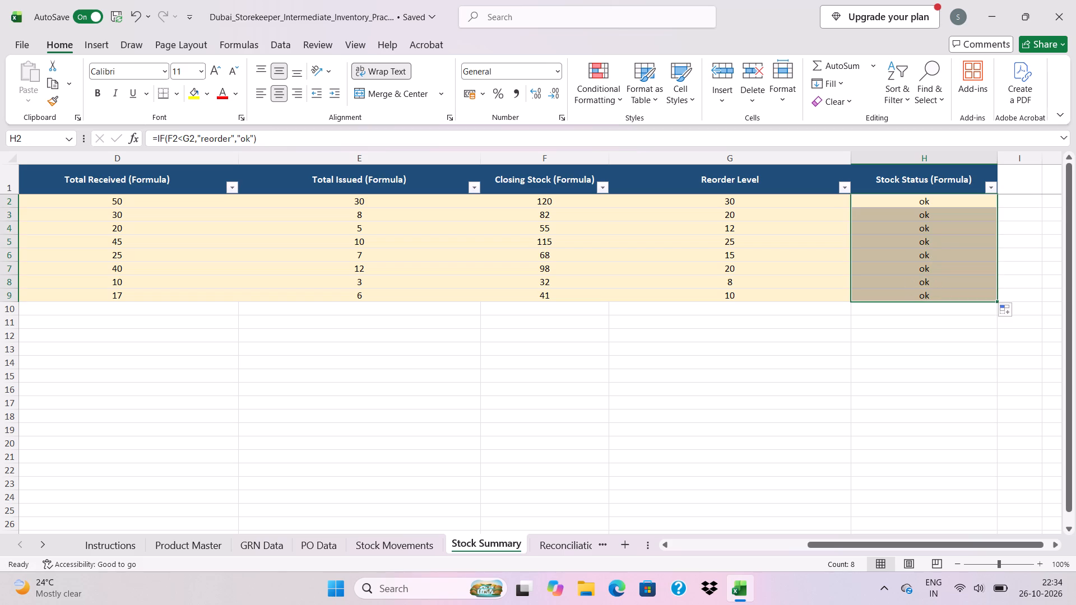
pyautogui.click(948, 203)
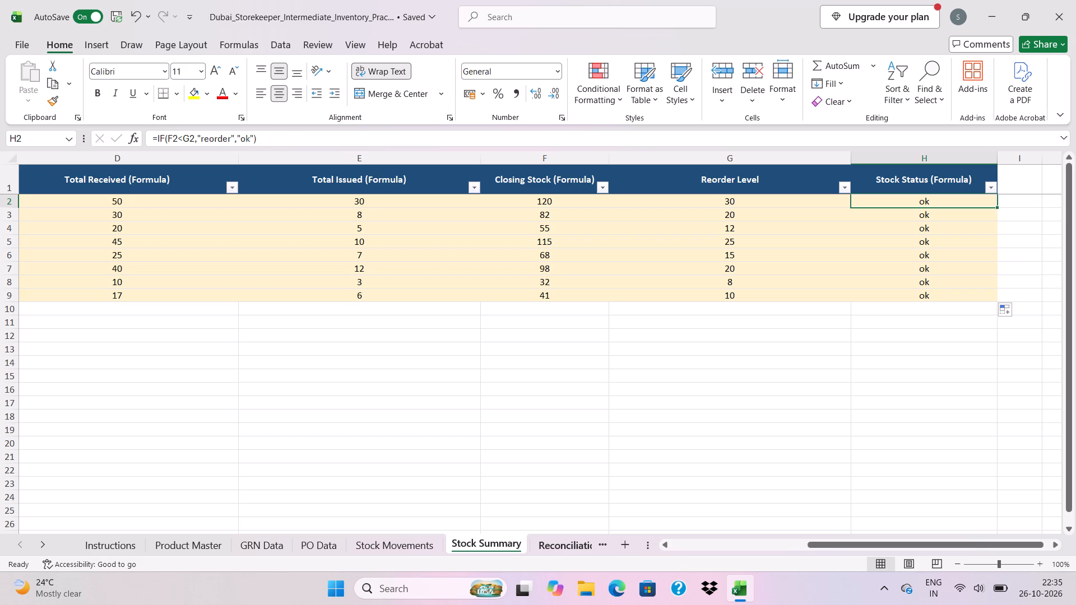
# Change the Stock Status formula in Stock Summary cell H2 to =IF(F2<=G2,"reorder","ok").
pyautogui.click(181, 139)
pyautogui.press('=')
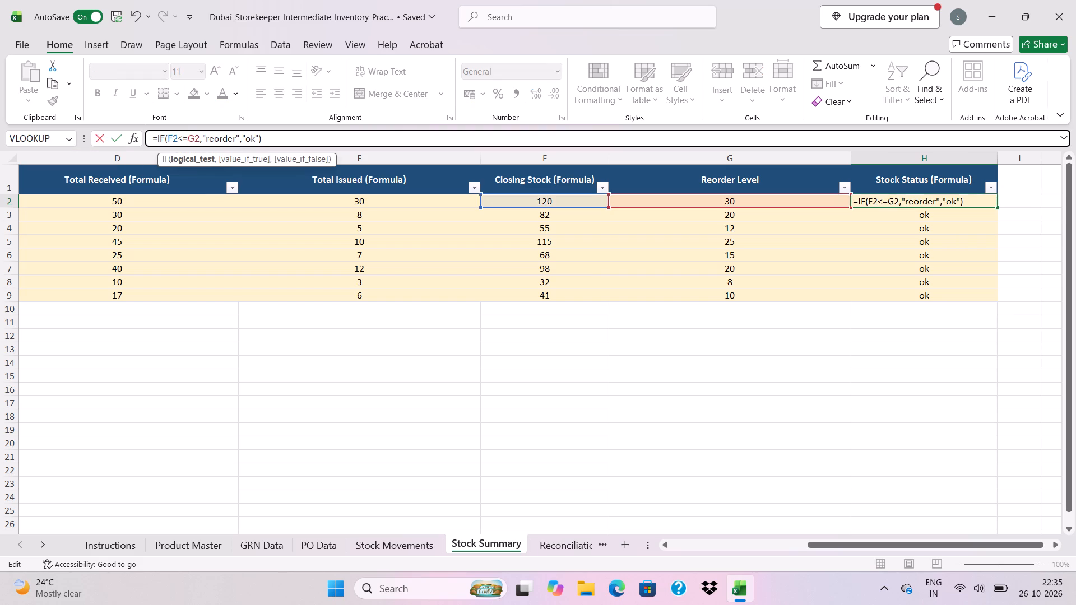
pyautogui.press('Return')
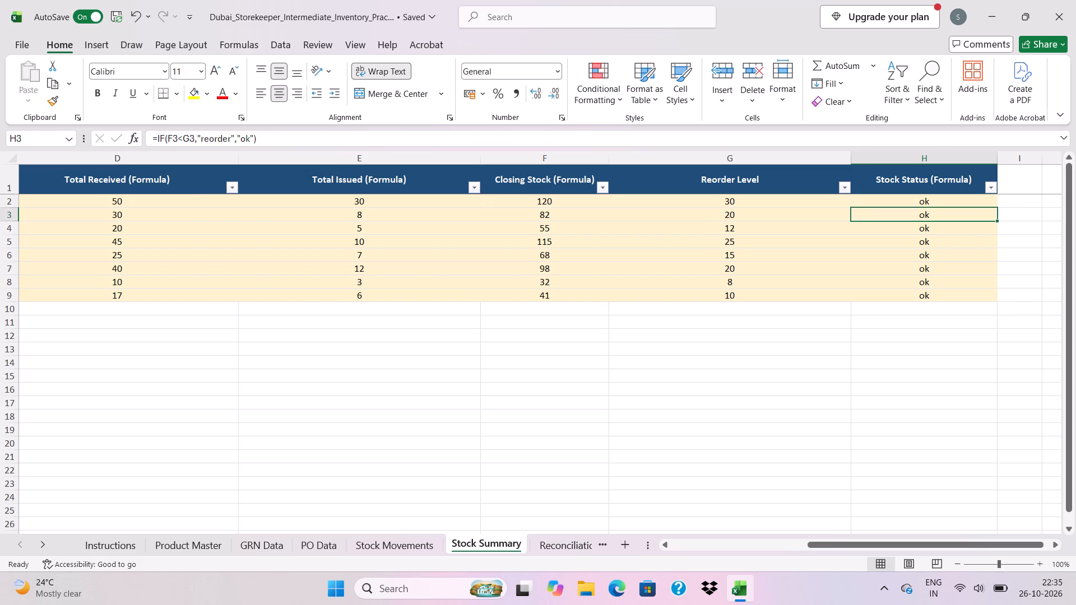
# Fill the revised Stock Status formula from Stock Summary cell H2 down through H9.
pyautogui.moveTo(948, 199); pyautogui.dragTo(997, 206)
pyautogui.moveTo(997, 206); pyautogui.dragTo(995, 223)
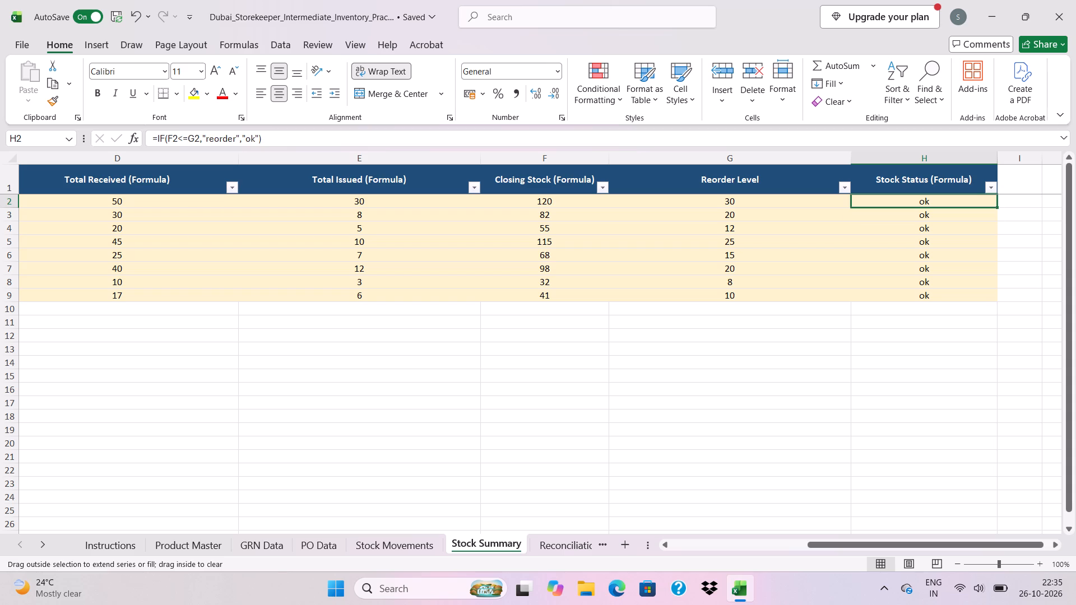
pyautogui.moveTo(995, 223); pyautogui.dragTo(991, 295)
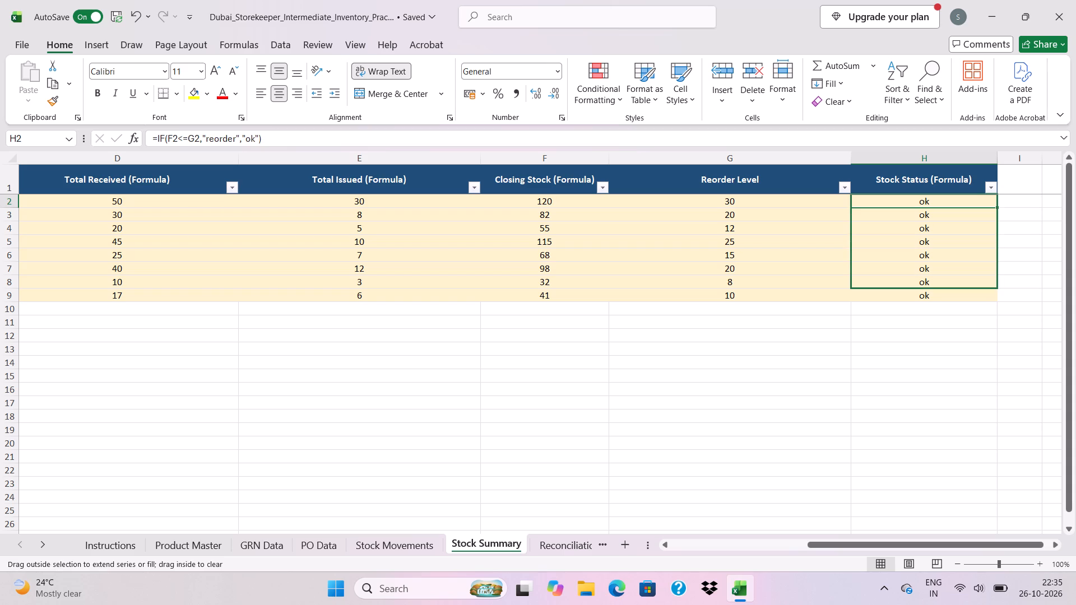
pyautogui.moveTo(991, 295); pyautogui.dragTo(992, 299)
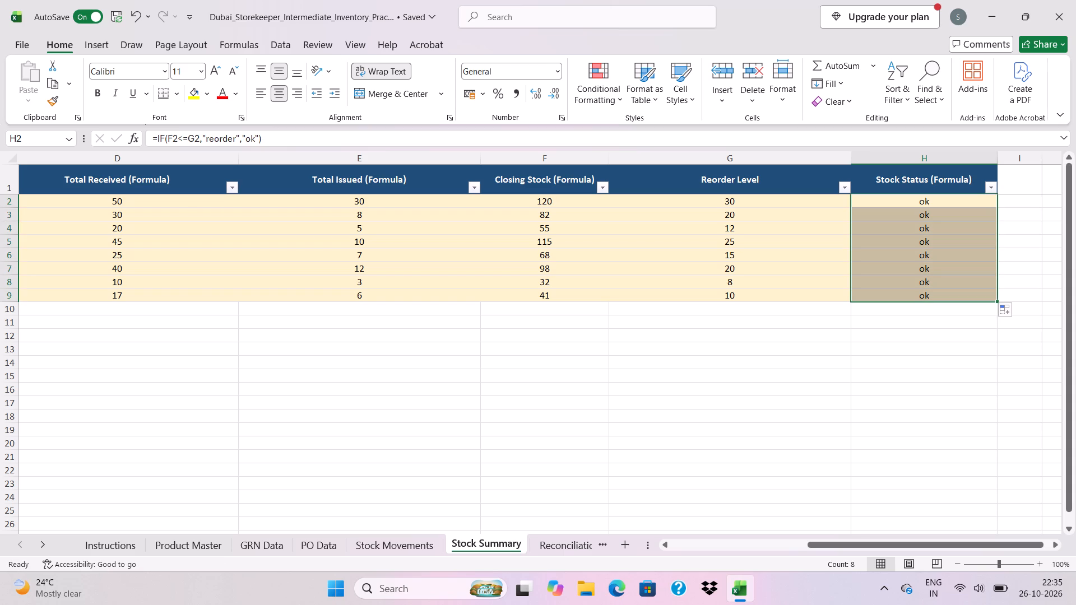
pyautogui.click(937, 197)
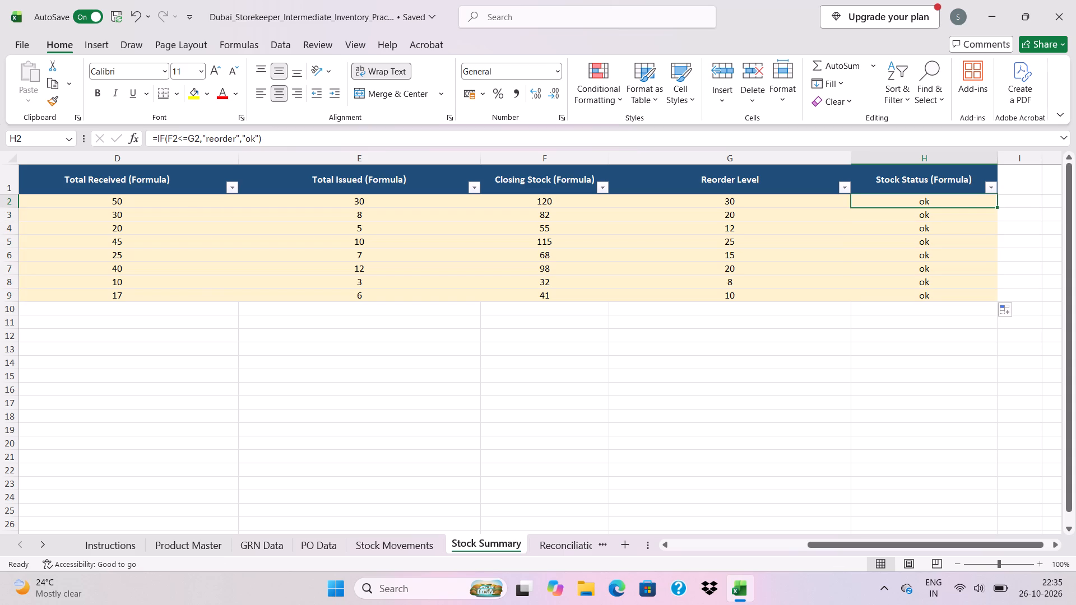
# Review the Reconciliation sheet's lookup and variance formulas, the Tasks and Instructions sheets' requirements, and the Stock Summary columns.
pyautogui.click(537, 539)
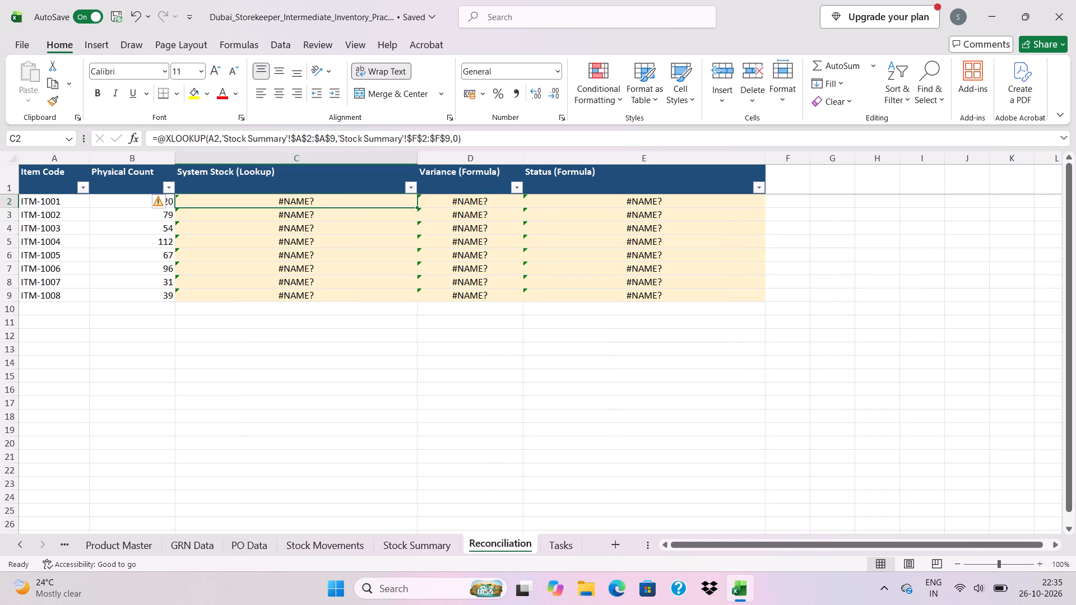
pyautogui.click(459, 199)
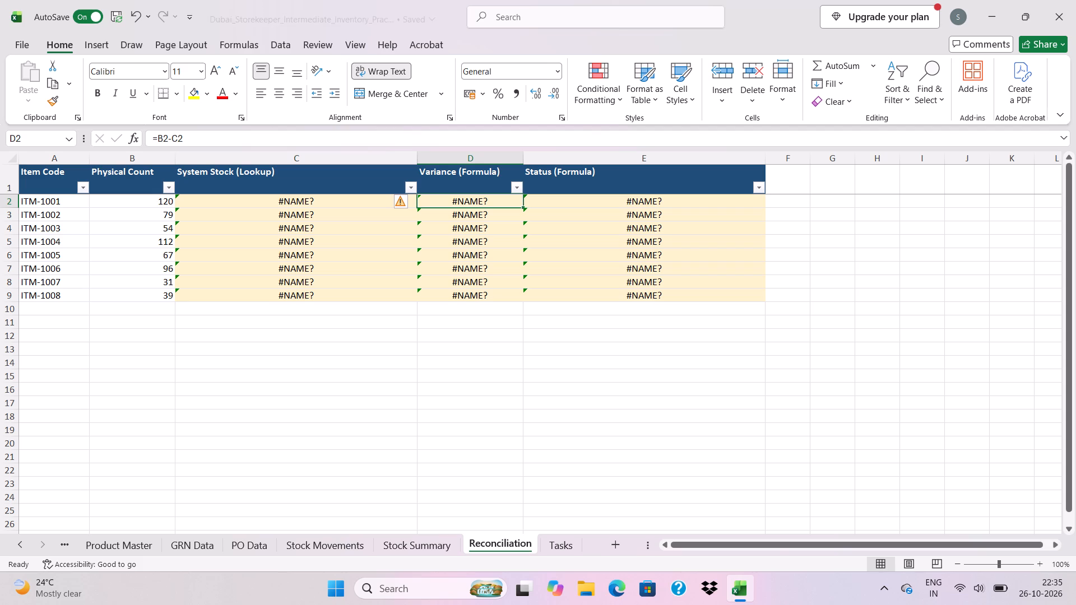
pyautogui.click(330, 204)
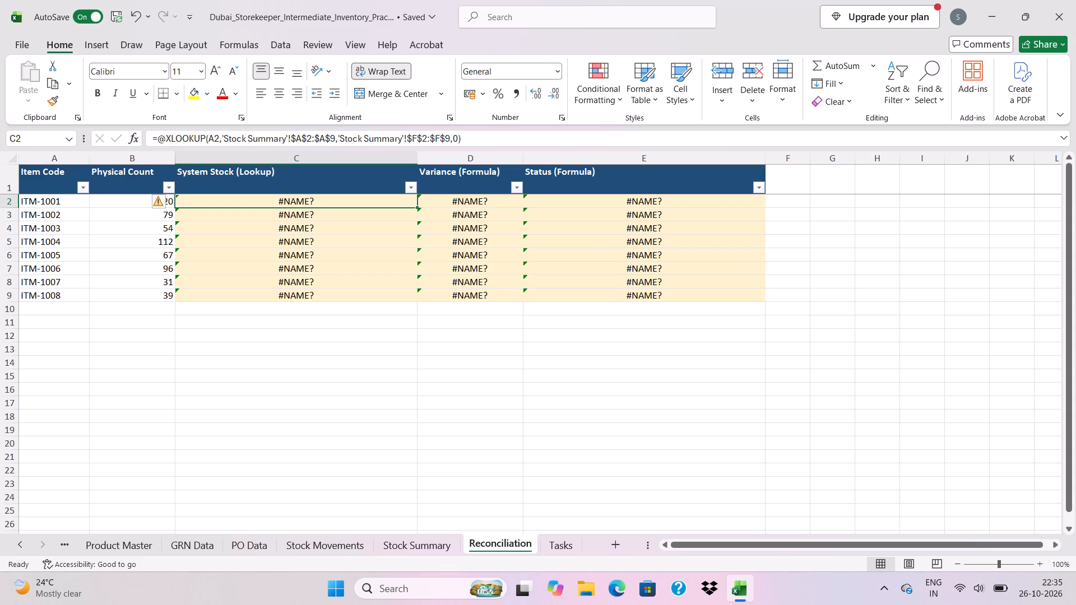
pyautogui.click(549, 539)
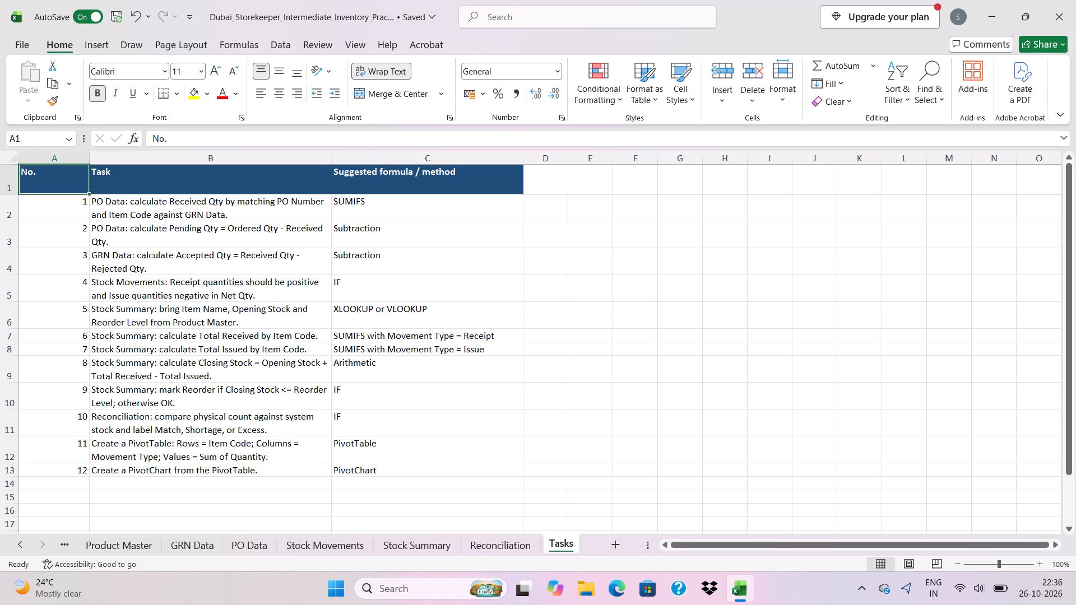
pyautogui.click(69, 539)
pyautogui.click(69, 539)
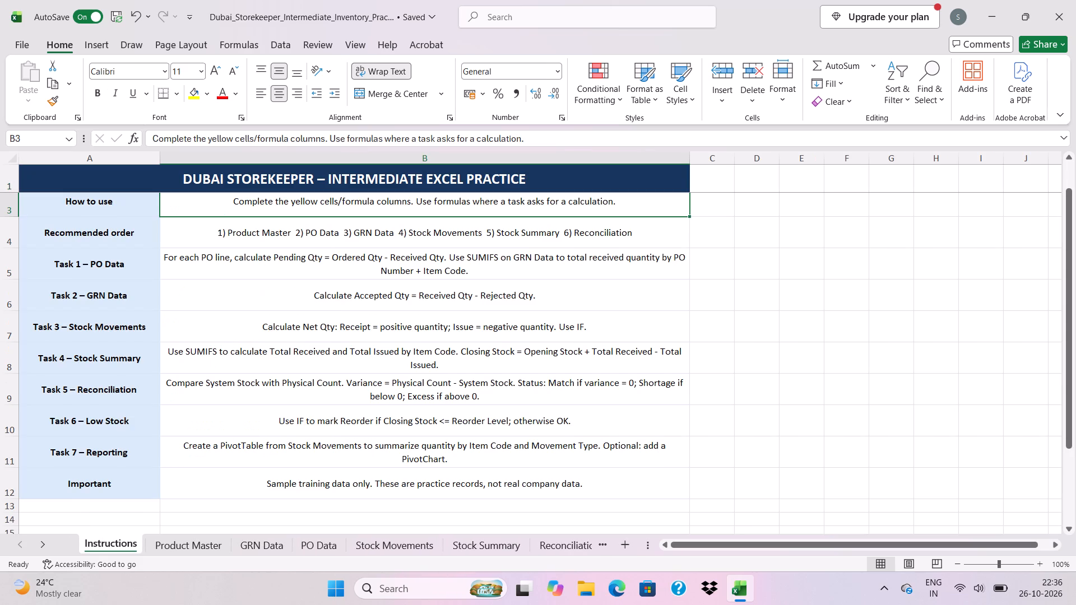
pyautogui.scroll(-1, 200, 483)
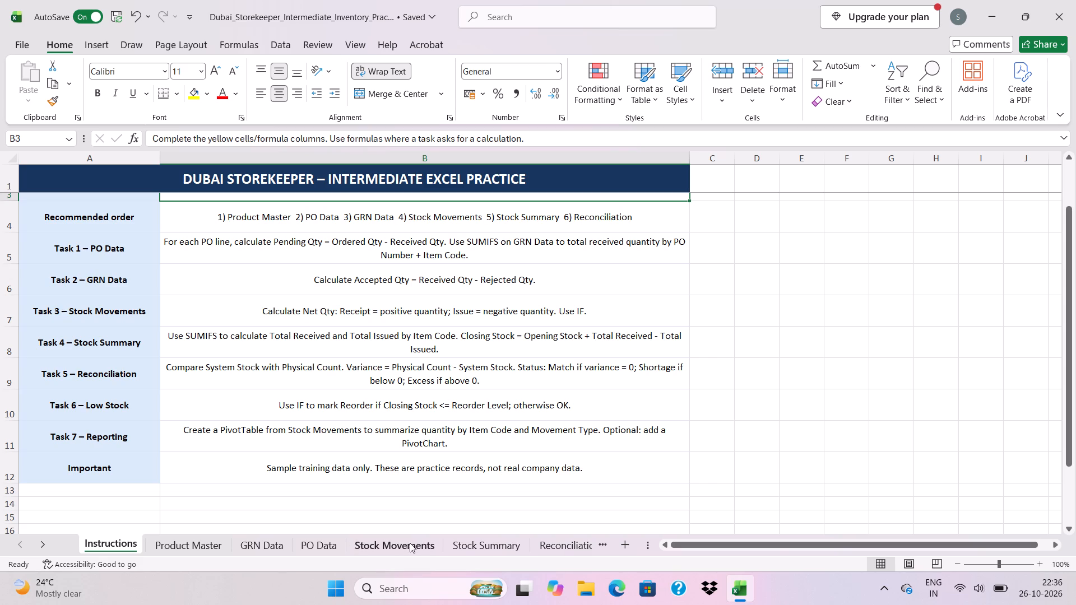
pyautogui.click(548, 541)
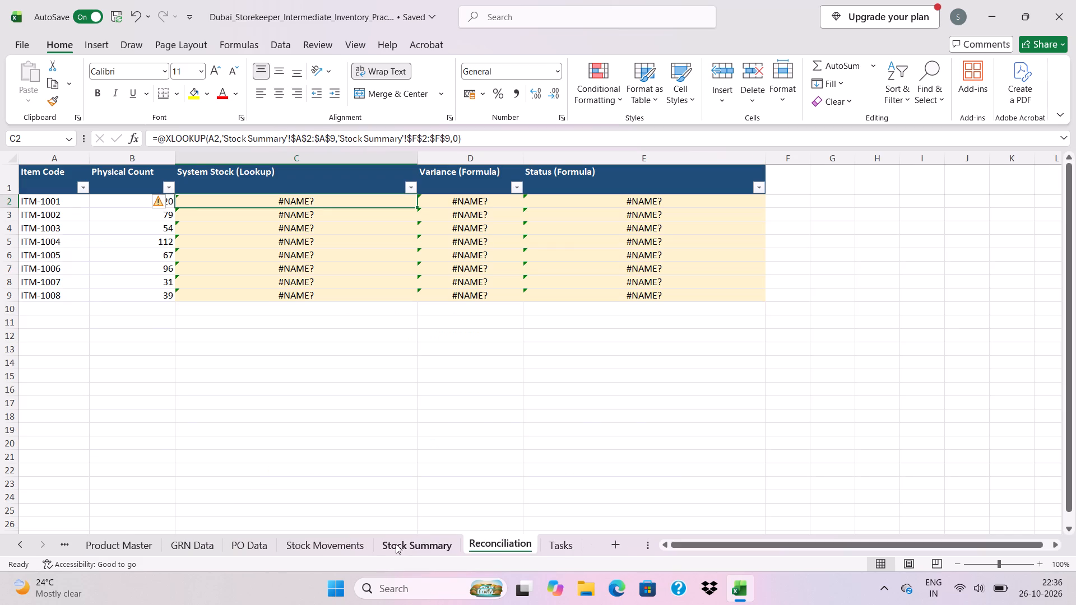
pyautogui.click(357, 544)
pyautogui.click(398, 548)
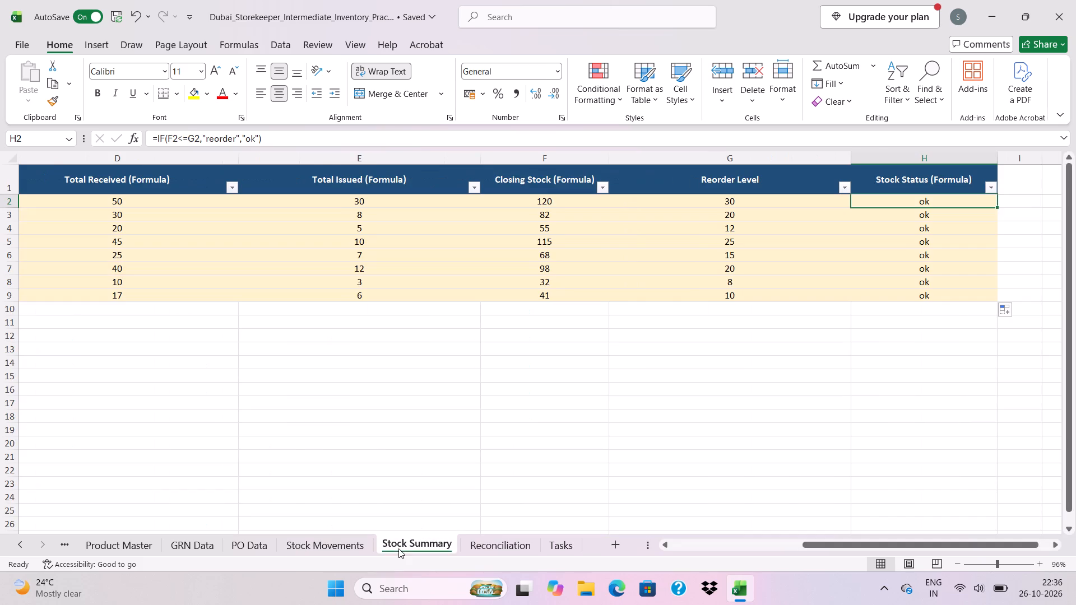
pyautogui.click(480, 540)
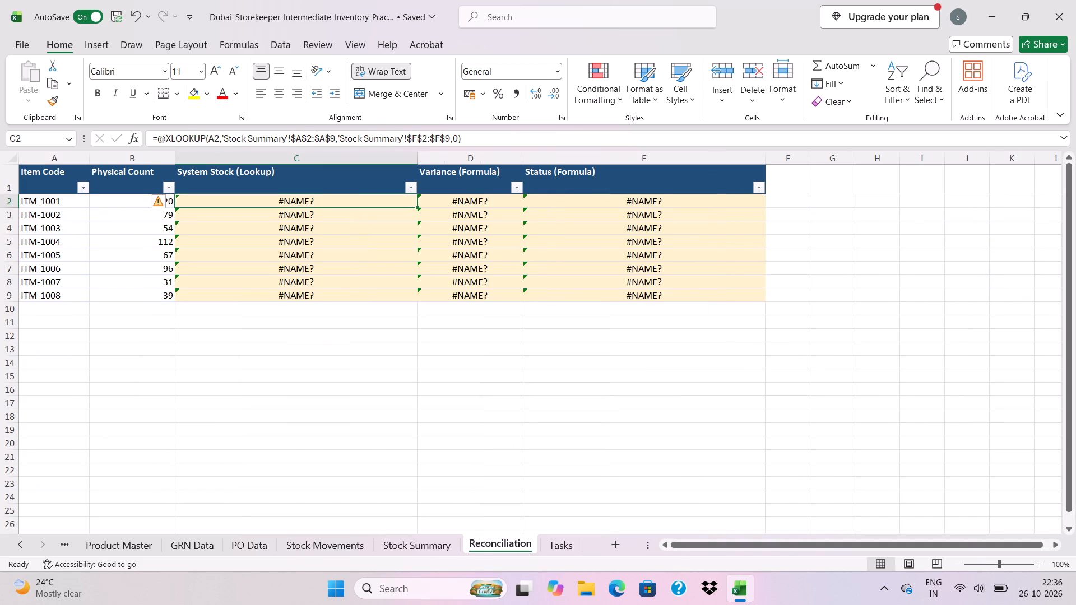
pyautogui.click(405, 541)
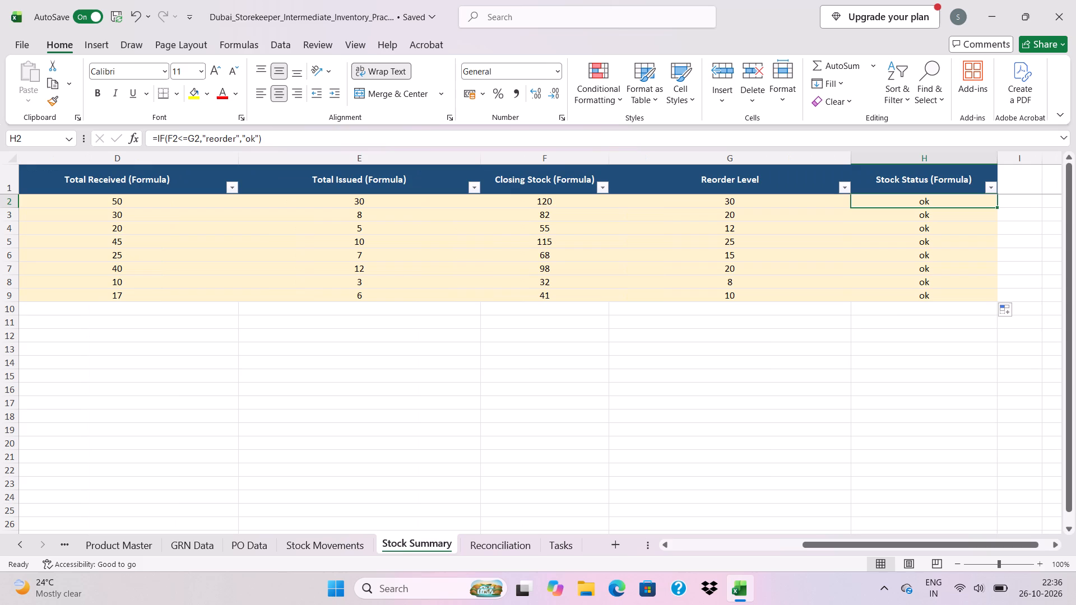
pyautogui.hscroll(-1, 701, 268)
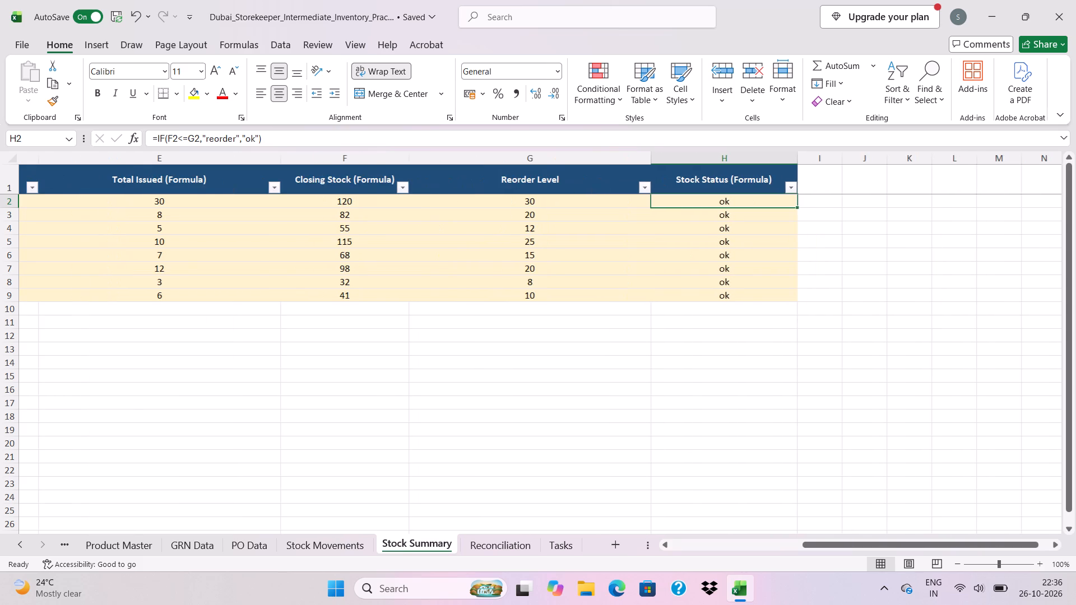
pyautogui.hscroll(-1, 701, 268)
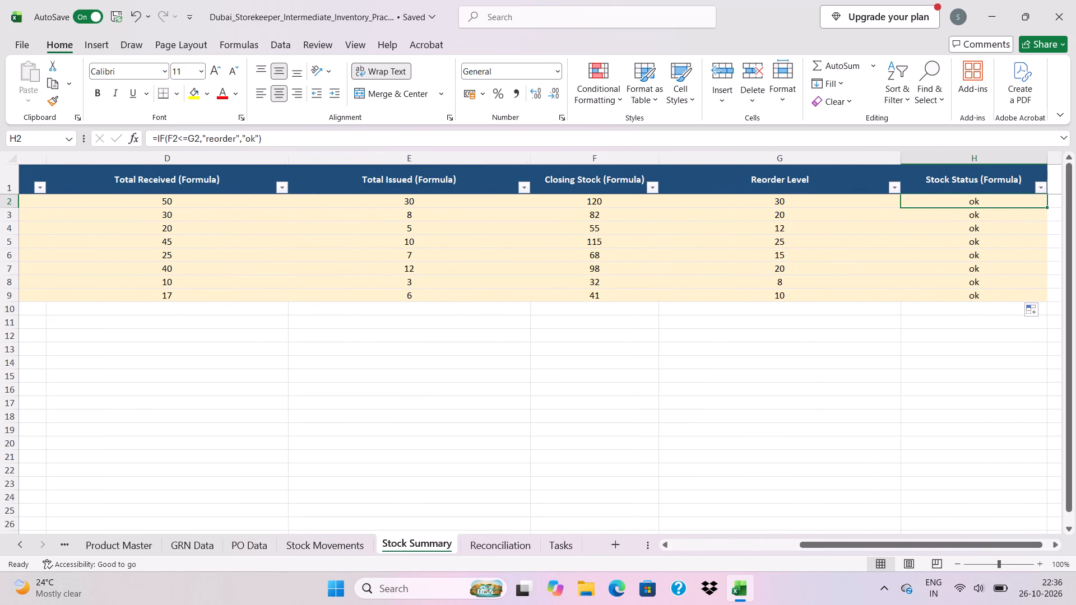
pyautogui.hscroll(-1, 629, 221)
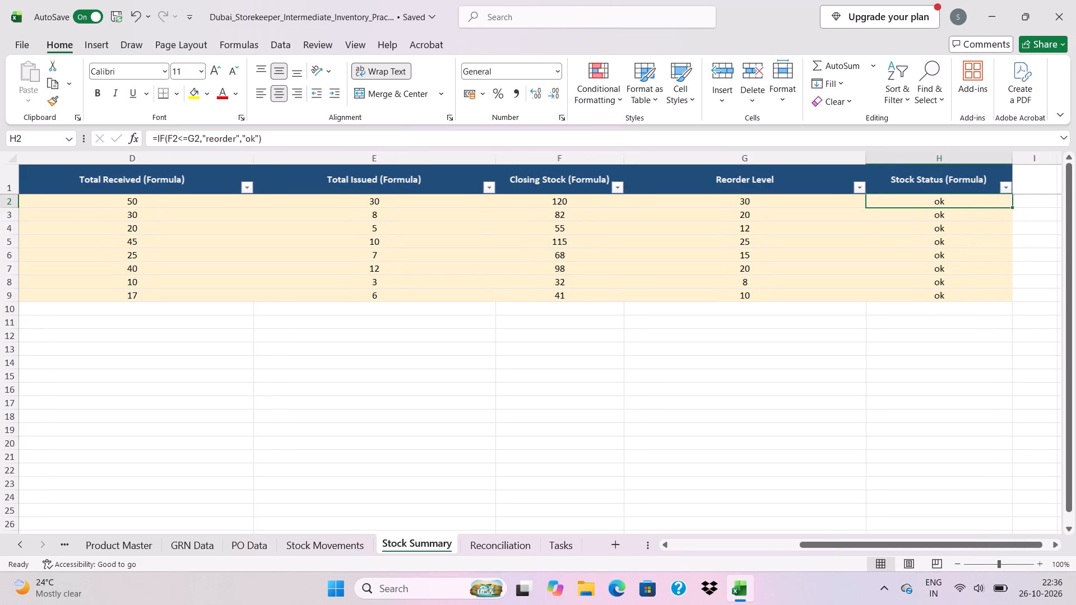
pyautogui.hscroll(-1, 629, 221)
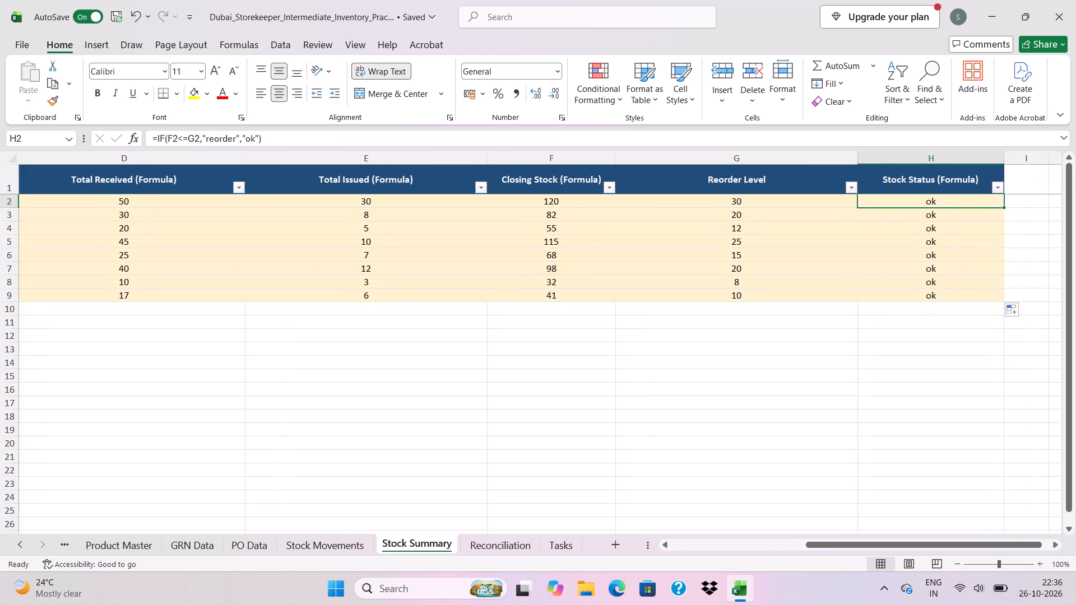
pyautogui.hscroll(1, 405, 244)
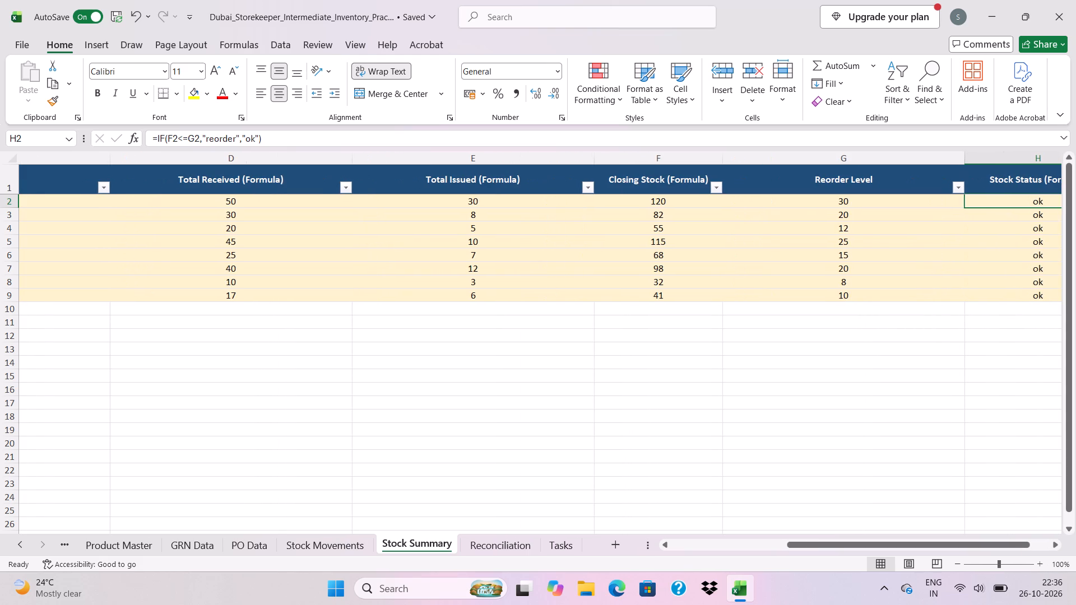
pyautogui.hscroll(-1, 501, 421)
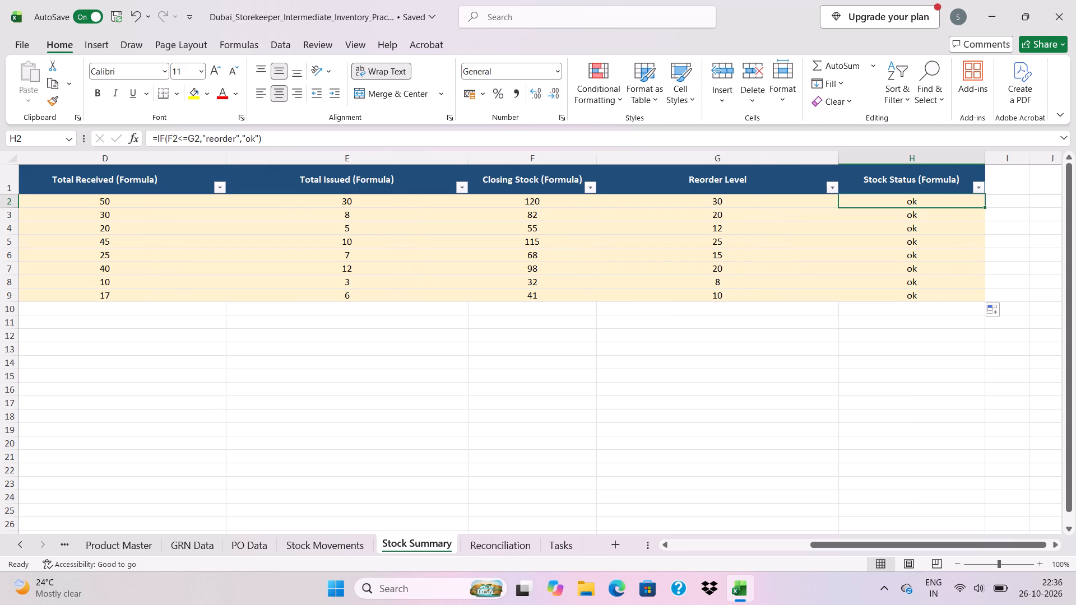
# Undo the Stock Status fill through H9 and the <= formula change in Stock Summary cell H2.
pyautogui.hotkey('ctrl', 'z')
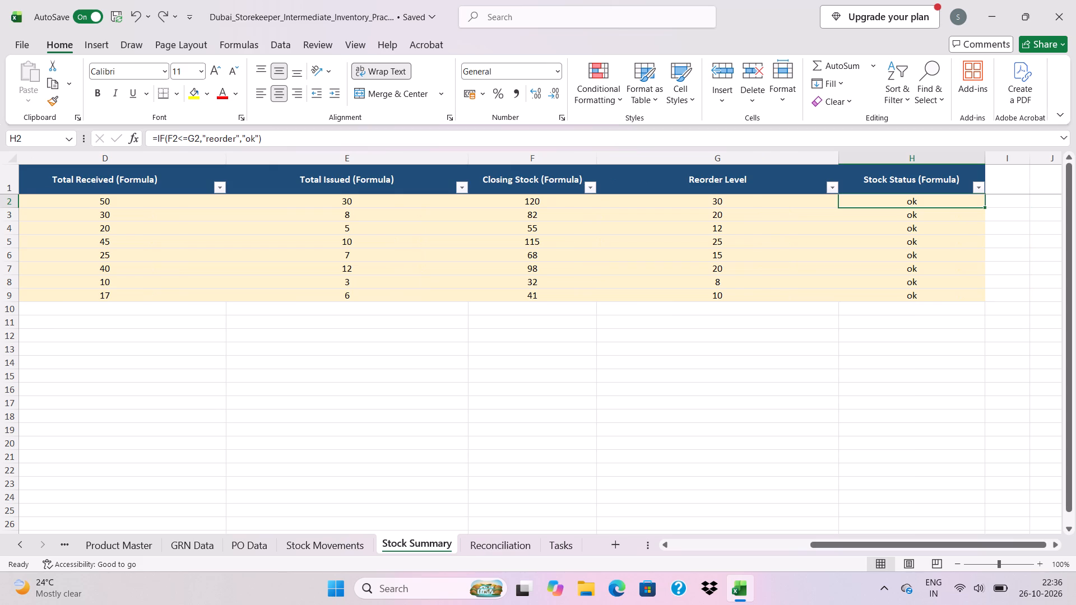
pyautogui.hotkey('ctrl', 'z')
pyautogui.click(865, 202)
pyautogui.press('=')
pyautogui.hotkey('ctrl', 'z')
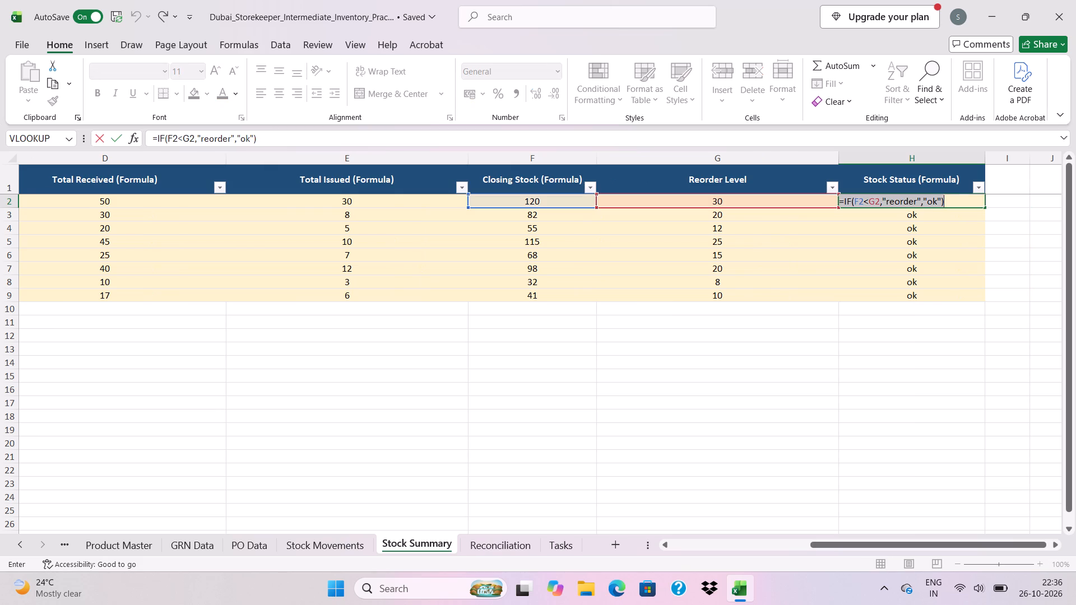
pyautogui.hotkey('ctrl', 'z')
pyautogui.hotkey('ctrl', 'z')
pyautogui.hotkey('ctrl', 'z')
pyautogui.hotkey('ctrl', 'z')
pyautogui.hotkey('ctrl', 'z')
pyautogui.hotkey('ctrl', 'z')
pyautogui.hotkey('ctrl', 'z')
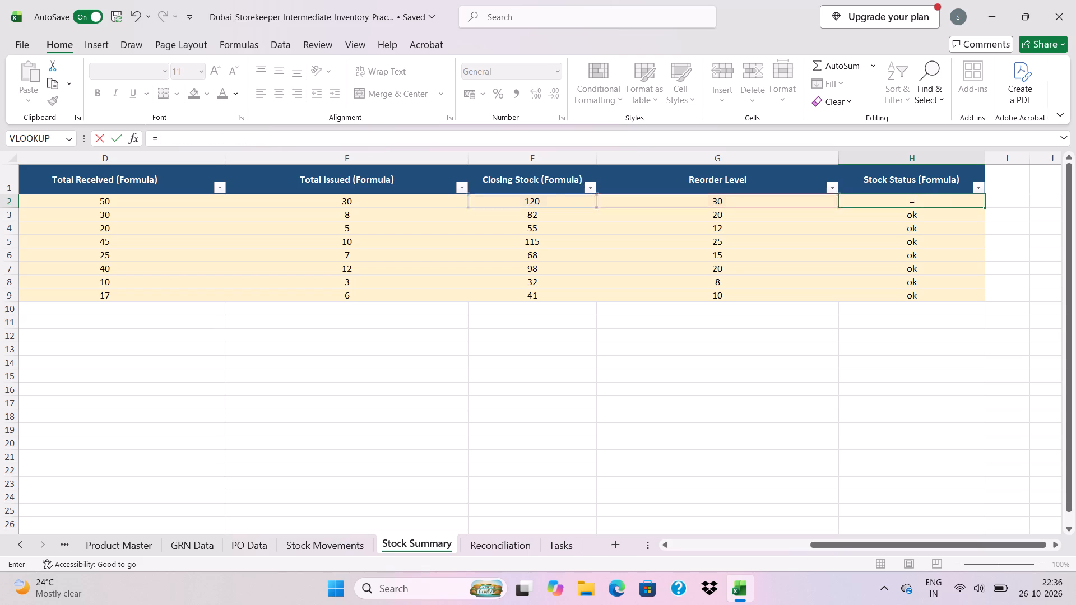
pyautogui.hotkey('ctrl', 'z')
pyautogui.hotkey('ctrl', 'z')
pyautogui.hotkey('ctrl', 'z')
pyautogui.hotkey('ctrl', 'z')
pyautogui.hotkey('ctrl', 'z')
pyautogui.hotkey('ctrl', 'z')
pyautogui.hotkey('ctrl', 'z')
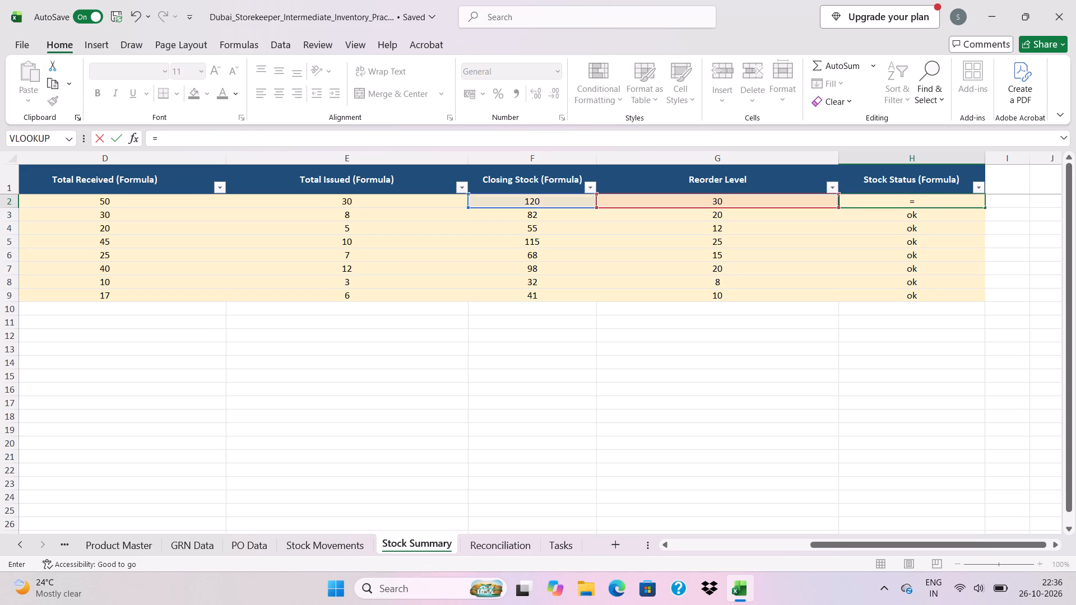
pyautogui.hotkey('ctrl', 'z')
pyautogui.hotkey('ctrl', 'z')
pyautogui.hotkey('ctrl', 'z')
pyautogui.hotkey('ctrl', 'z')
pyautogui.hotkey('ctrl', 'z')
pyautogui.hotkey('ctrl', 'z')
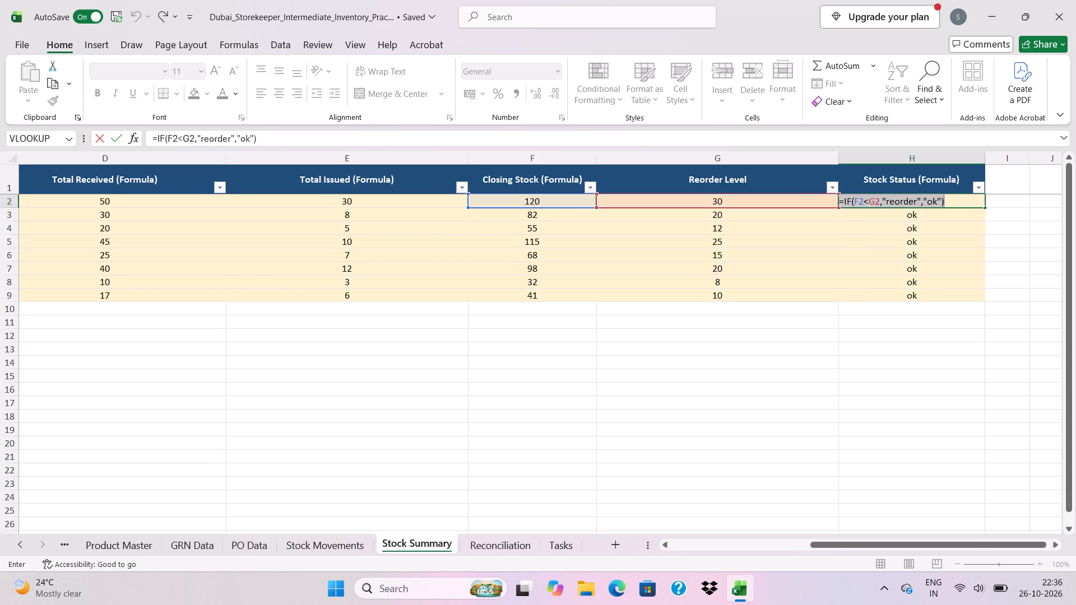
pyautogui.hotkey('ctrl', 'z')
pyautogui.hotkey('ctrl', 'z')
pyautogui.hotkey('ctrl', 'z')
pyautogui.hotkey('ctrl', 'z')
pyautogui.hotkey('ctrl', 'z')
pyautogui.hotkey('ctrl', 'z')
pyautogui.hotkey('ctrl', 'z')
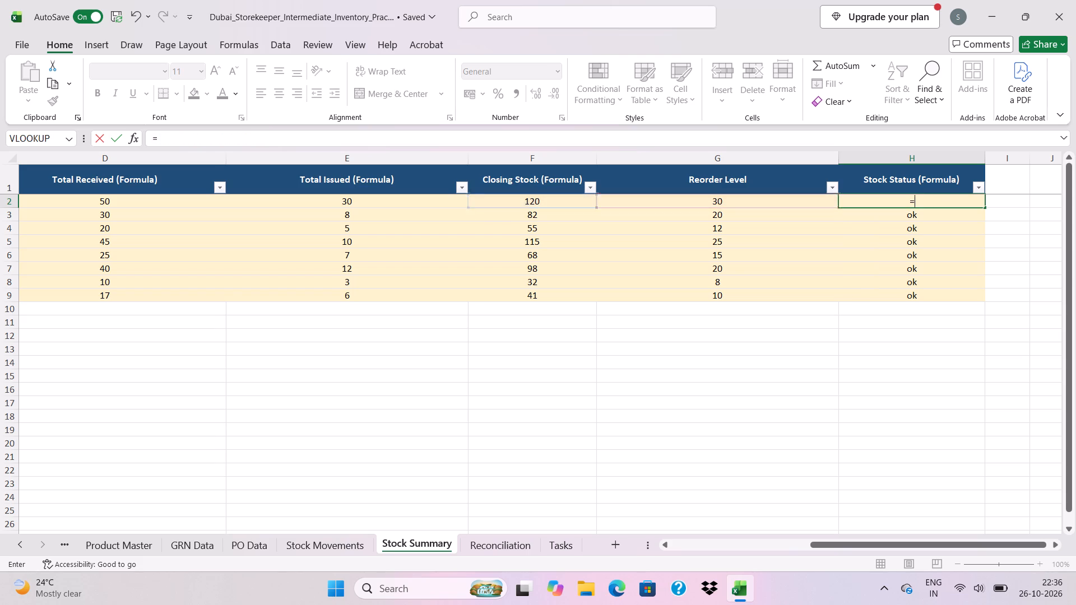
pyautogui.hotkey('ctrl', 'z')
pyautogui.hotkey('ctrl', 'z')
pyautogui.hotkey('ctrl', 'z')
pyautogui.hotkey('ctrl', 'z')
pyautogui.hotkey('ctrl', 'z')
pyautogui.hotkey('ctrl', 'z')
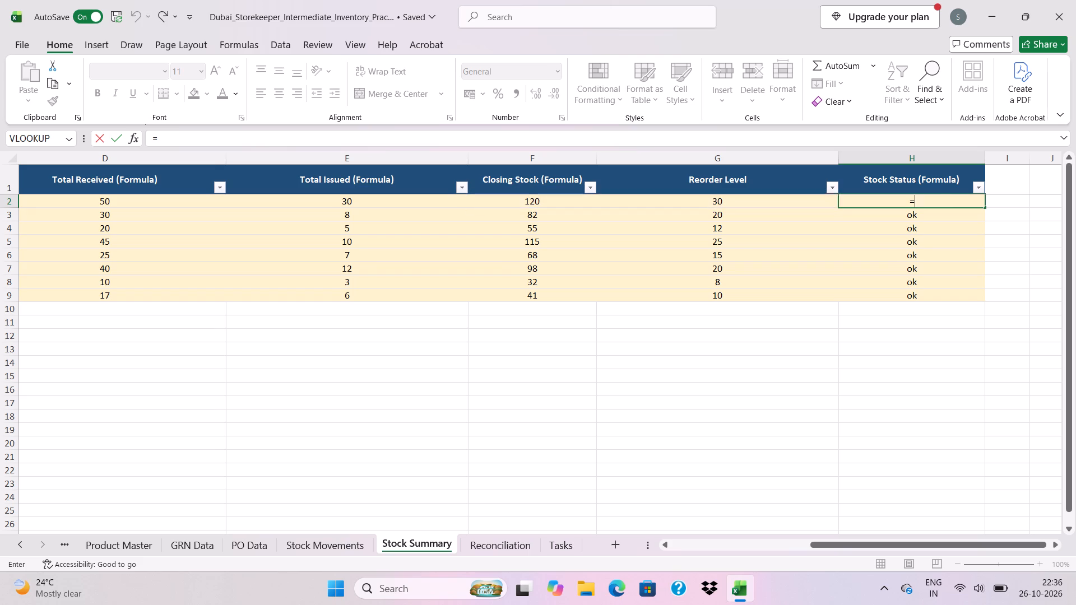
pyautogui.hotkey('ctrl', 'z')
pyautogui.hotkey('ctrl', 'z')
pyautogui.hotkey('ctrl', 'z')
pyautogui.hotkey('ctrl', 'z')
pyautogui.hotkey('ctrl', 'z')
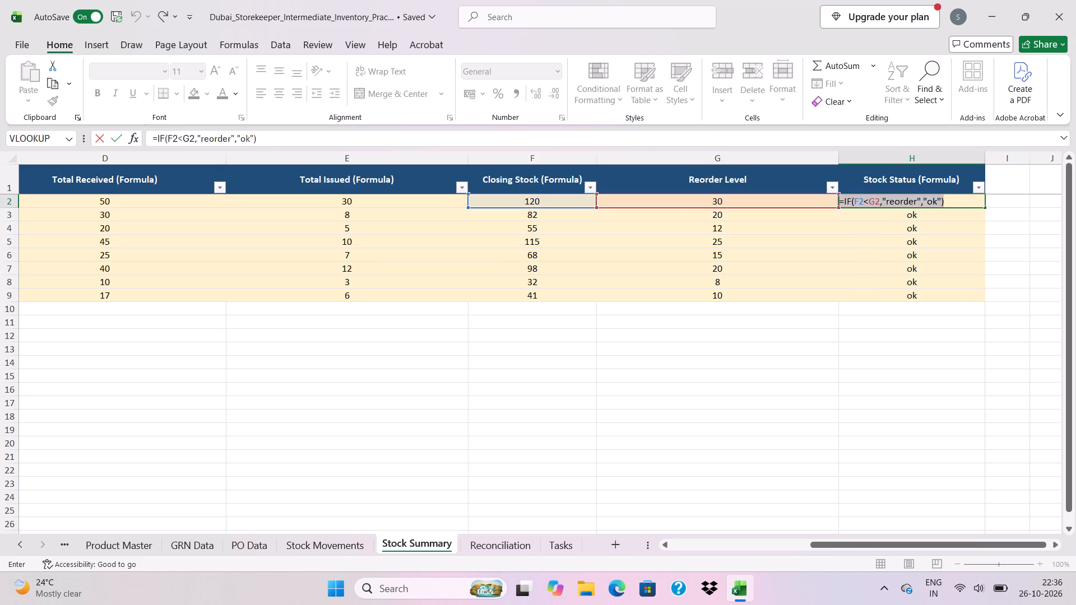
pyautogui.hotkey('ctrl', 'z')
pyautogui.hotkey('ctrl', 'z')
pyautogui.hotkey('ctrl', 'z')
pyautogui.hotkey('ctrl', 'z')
# Clear the Stock Status entry in Stock Summary cell H2, leaving the cell empty.
pyautogui.click(951, 234)
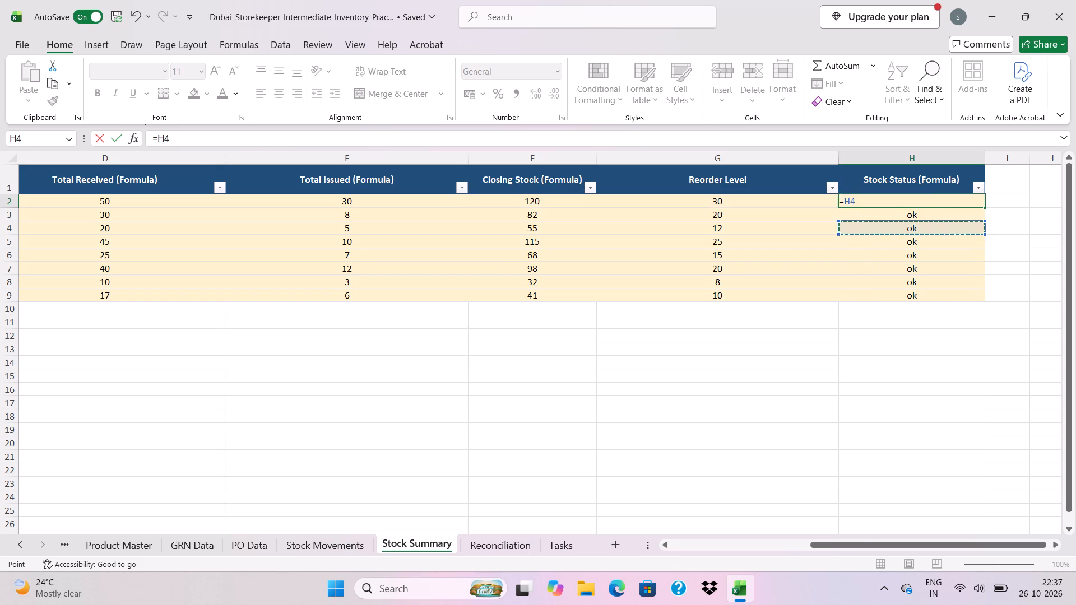
pyautogui.press('BackSpace')
pyautogui.press('BackSpace')
pyautogui.press('BackSpace')
pyautogui.press('BackSpace')
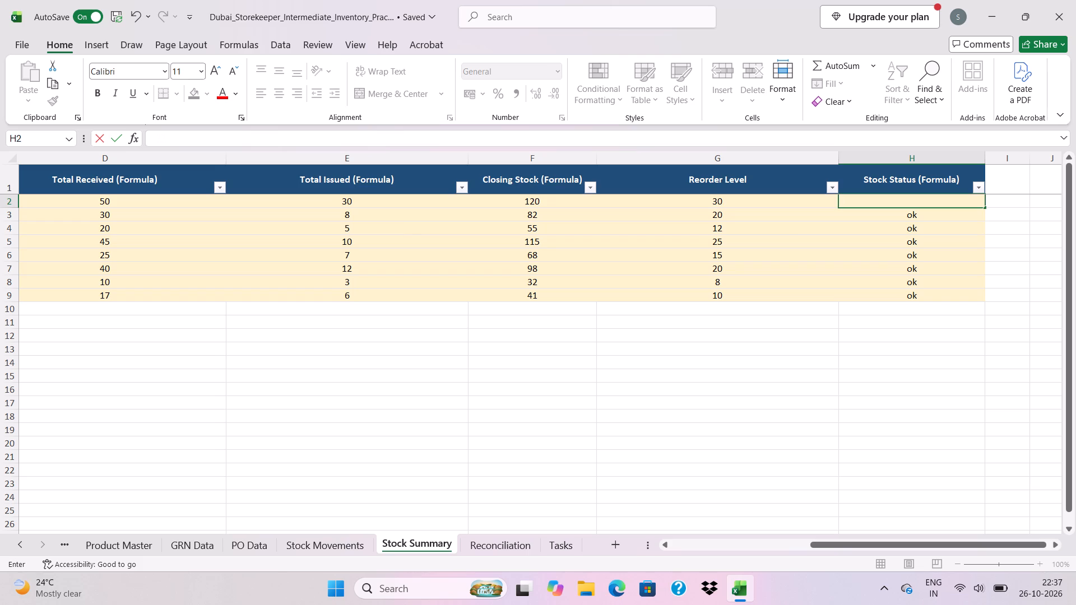
pyautogui.click(935, 253)
pyautogui.click(916, 200)
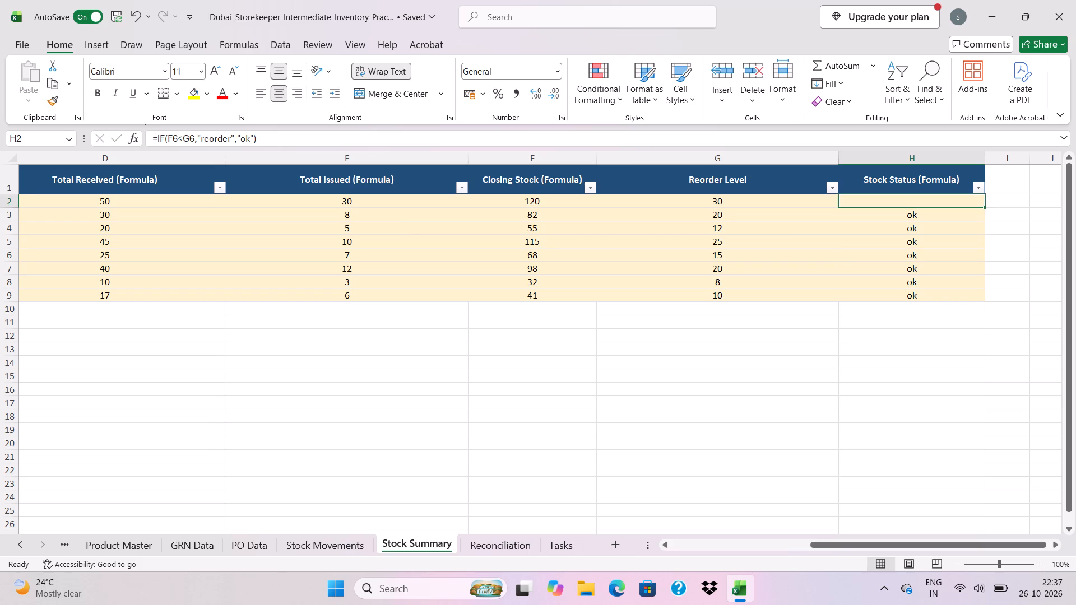
# Review the Stock Status cells on Stock Summary and the System Stock and Status formulas on the Reconciliation sheet.
pyautogui.click(940, 212)
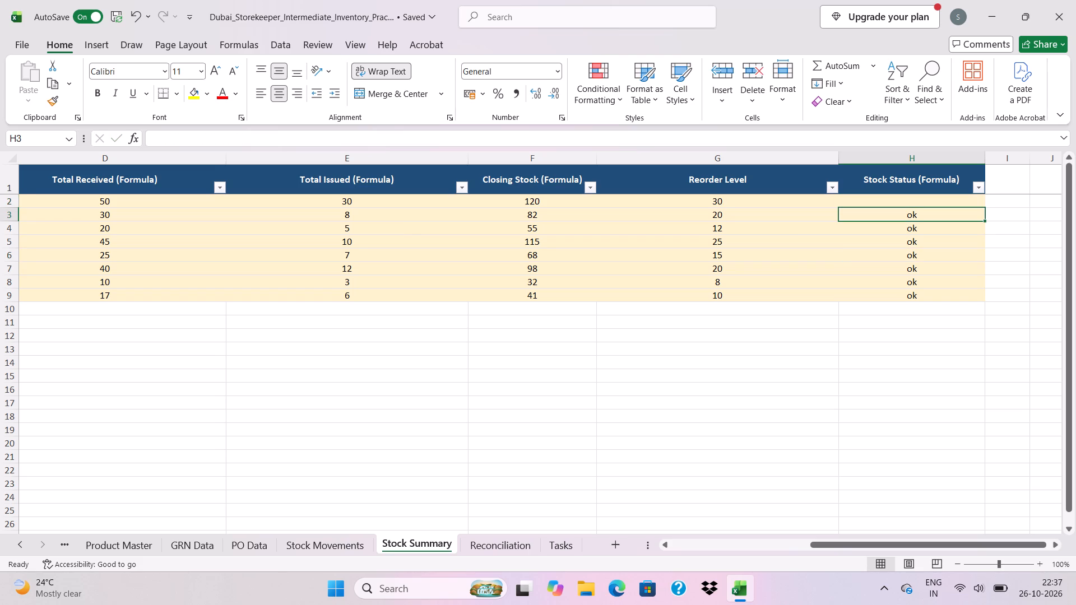
pyautogui.moveTo(958, 212); pyautogui.dragTo(959, 202)
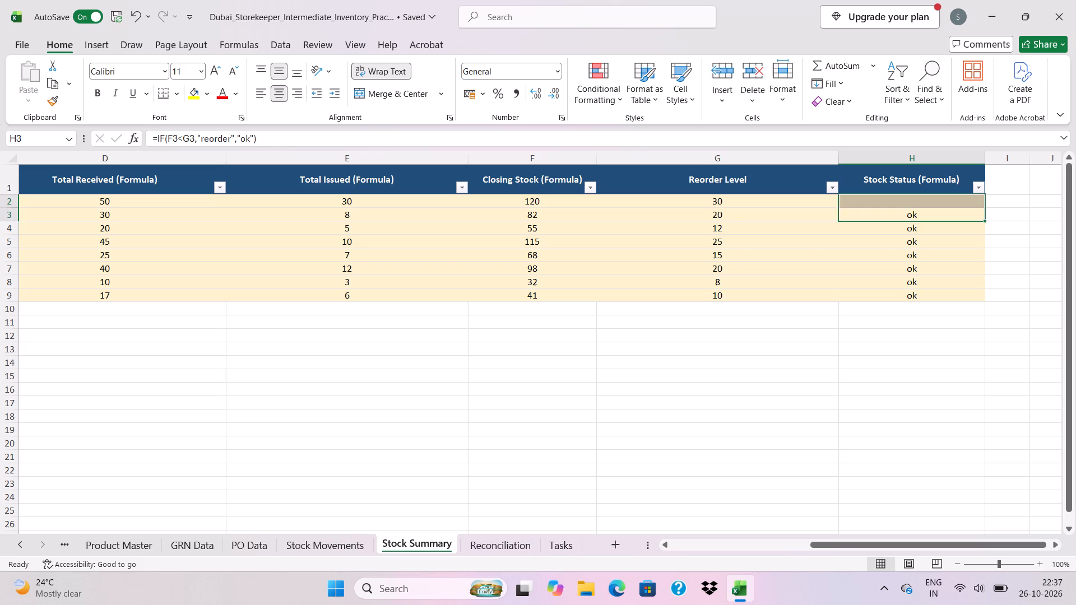
pyautogui.click(959, 202)
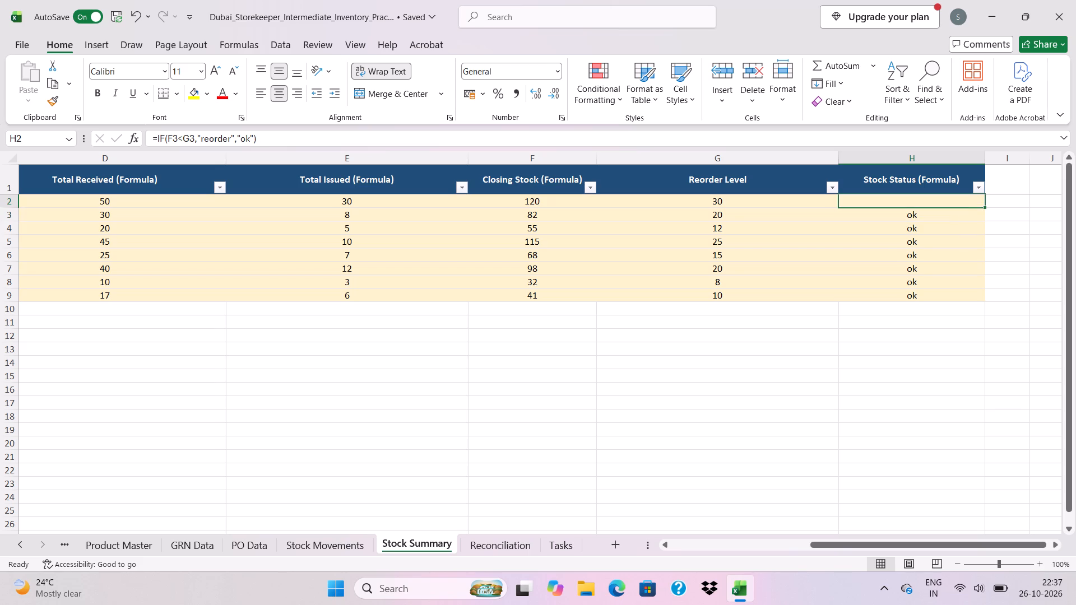
pyautogui.click(493, 536)
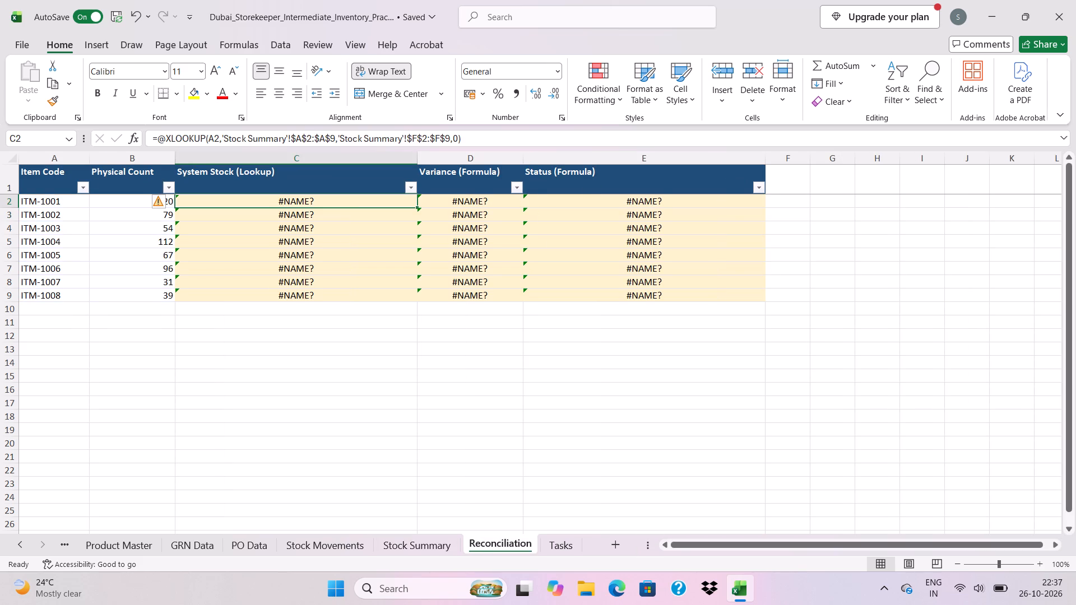
pyautogui.click(314, 537)
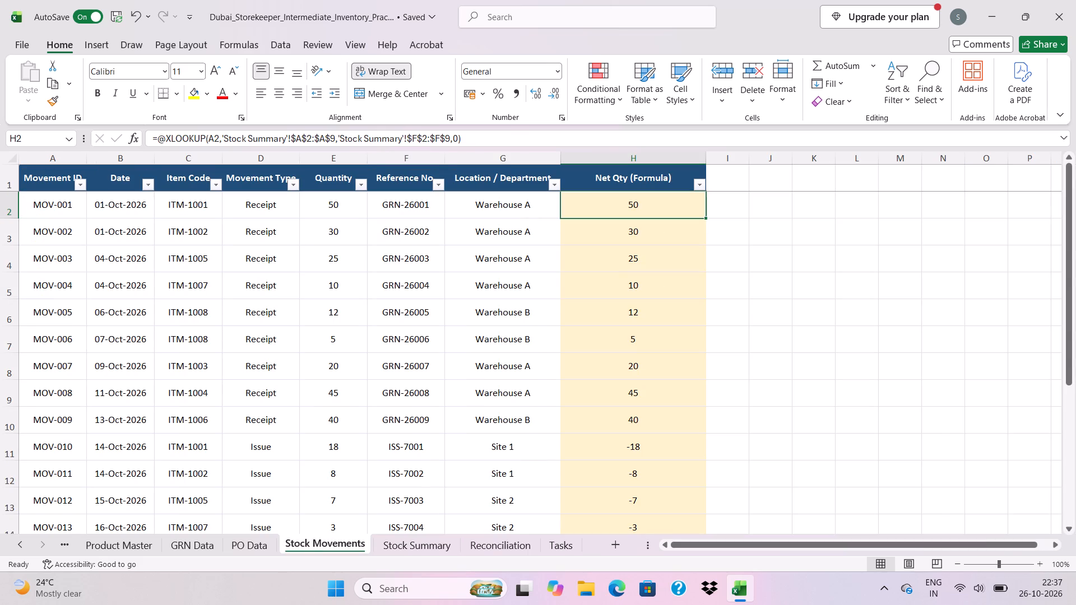
pyautogui.click(421, 539)
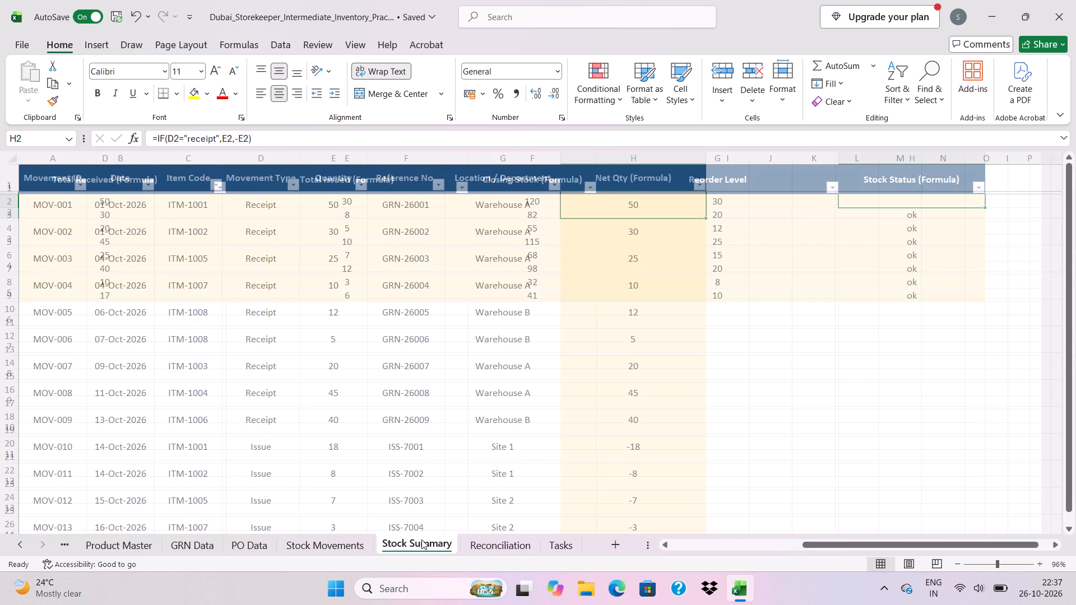
pyautogui.click(485, 547)
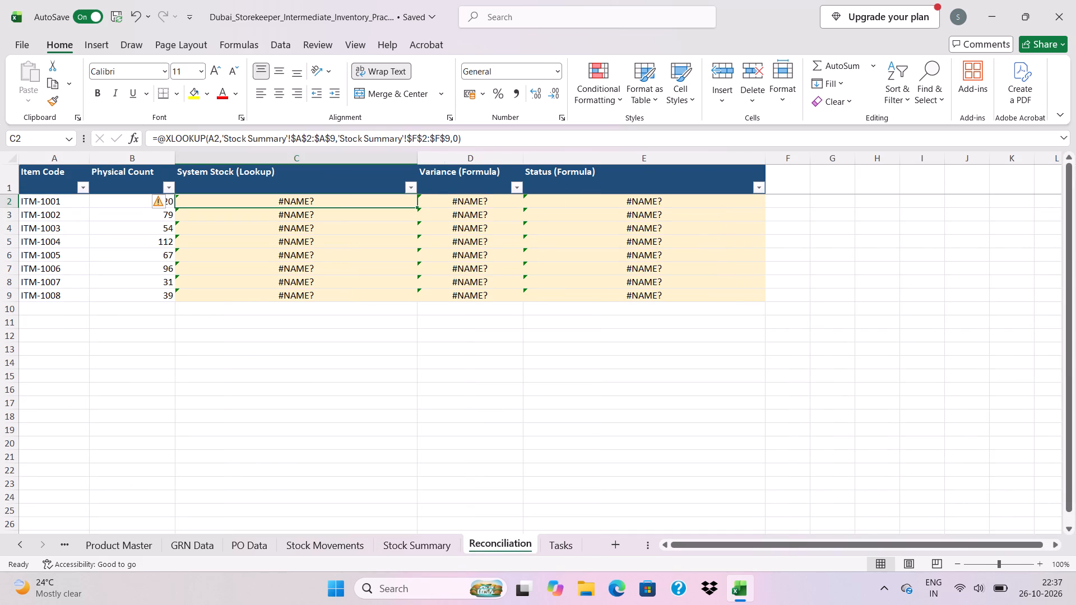
pyautogui.hscroll(1, 257, 222)
pyautogui.click(452, 206)
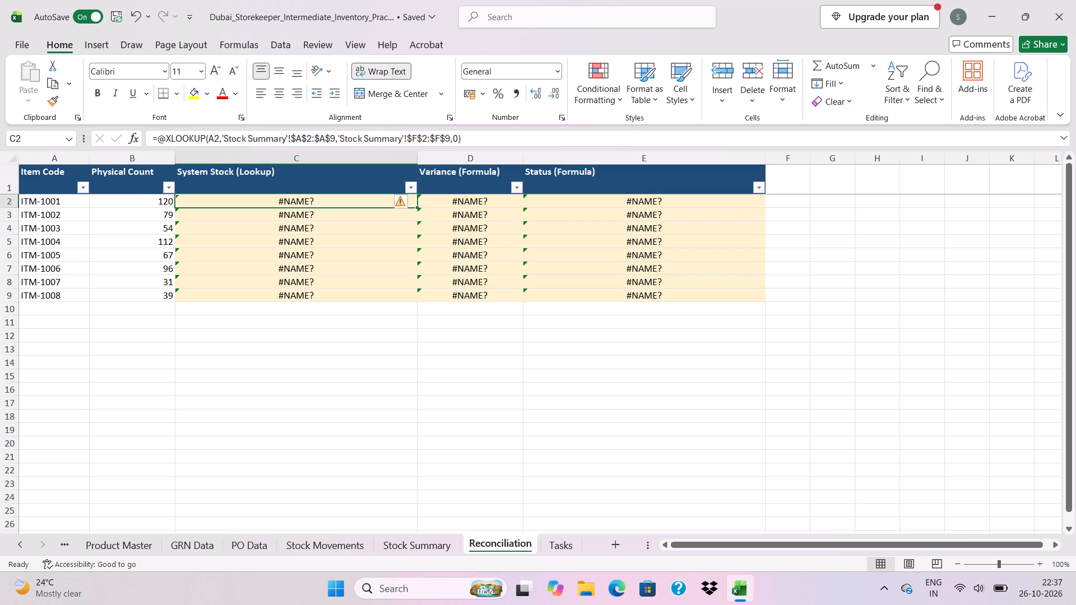
pyautogui.click(583, 204)
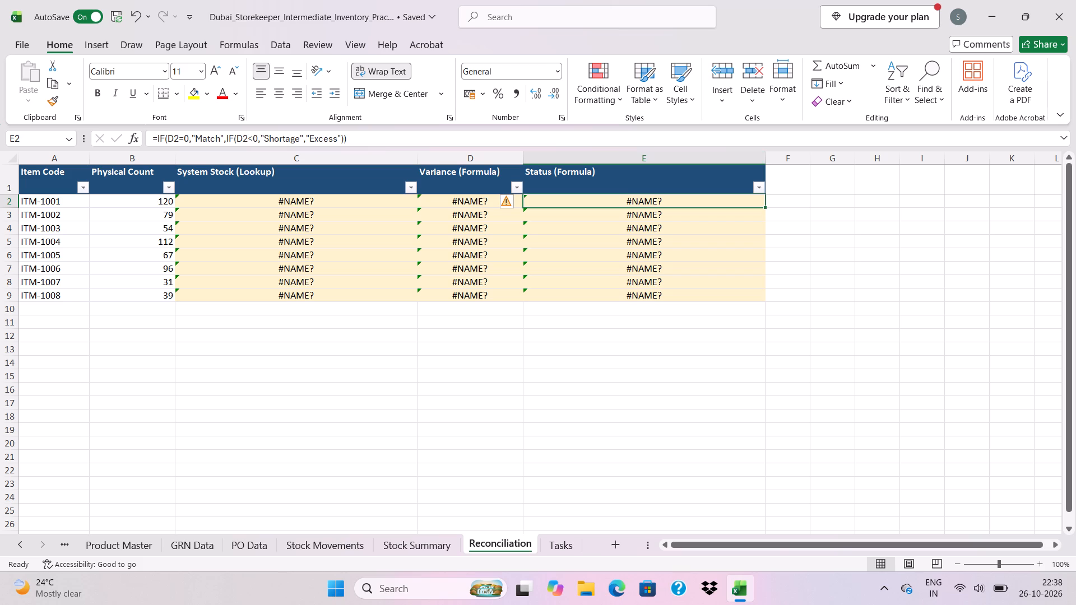
# Review the Tasks sheet's requirements and check the formula columns on the GRN Data, Stock Movements and Stock Summary sheets.
pyautogui.click(563, 548)
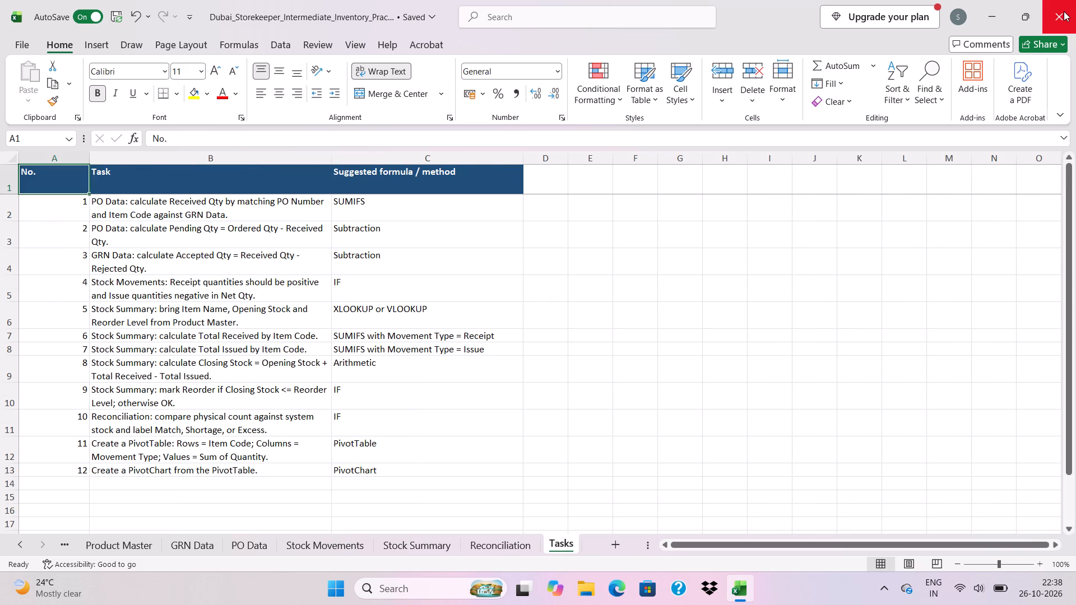
pyautogui.click(255, 549)
pyautogui.click(212, 550)
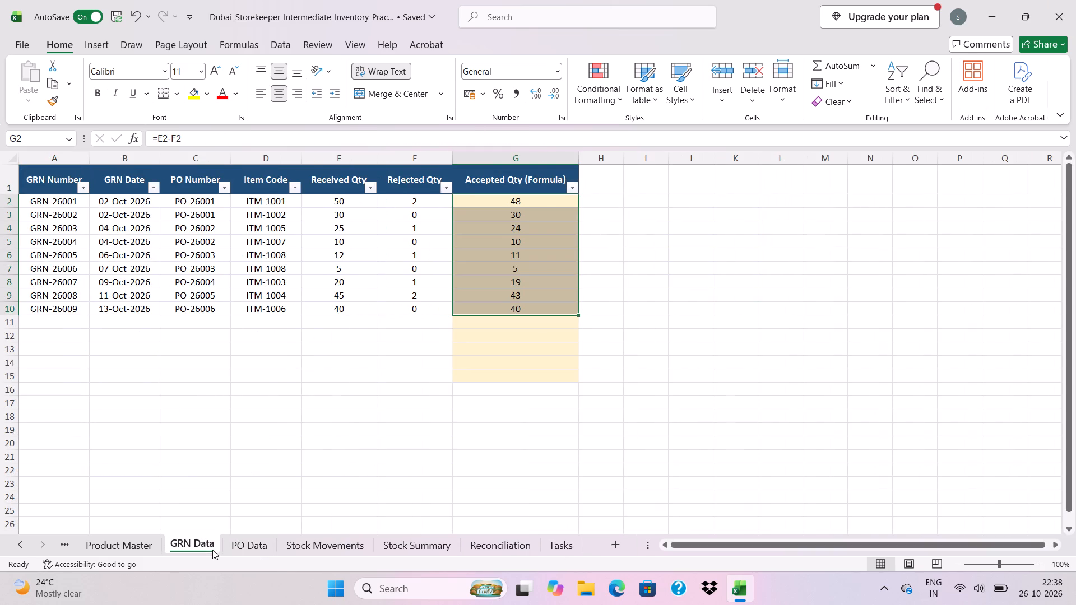
pyautogui.click(421, 198)
pyautogui.click(479, 197)
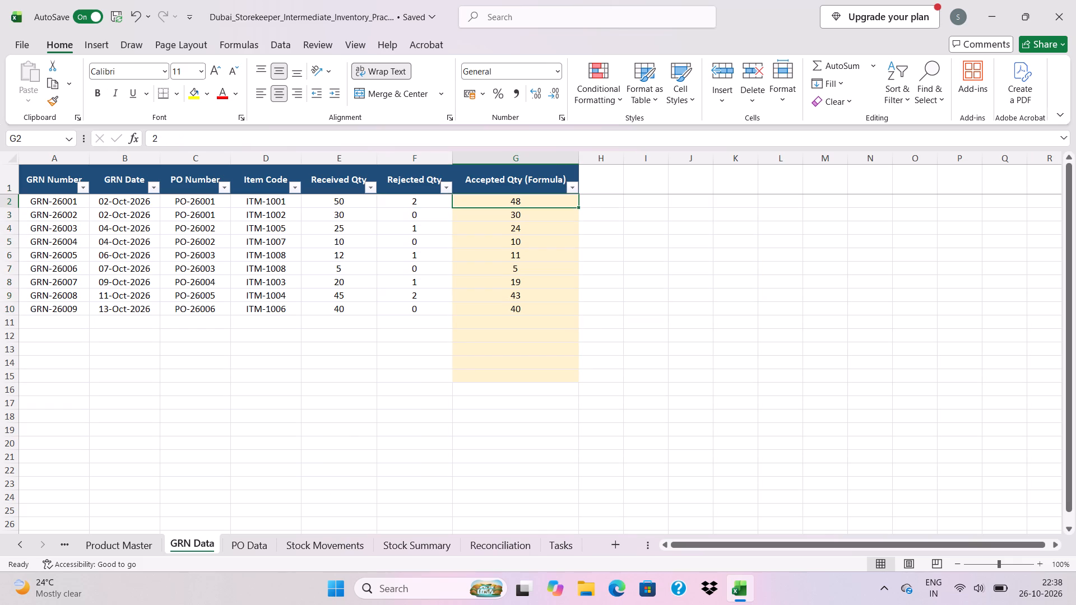
pyautogui.click(382, 237)
pyautogui.click(326, 238)
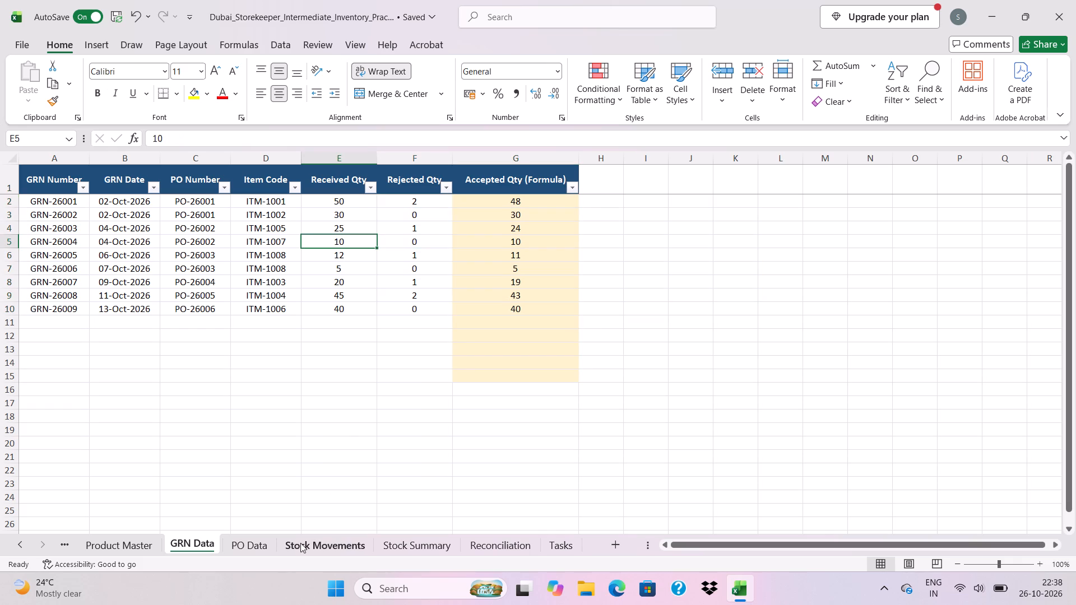
pyautogui.click(317, 541)
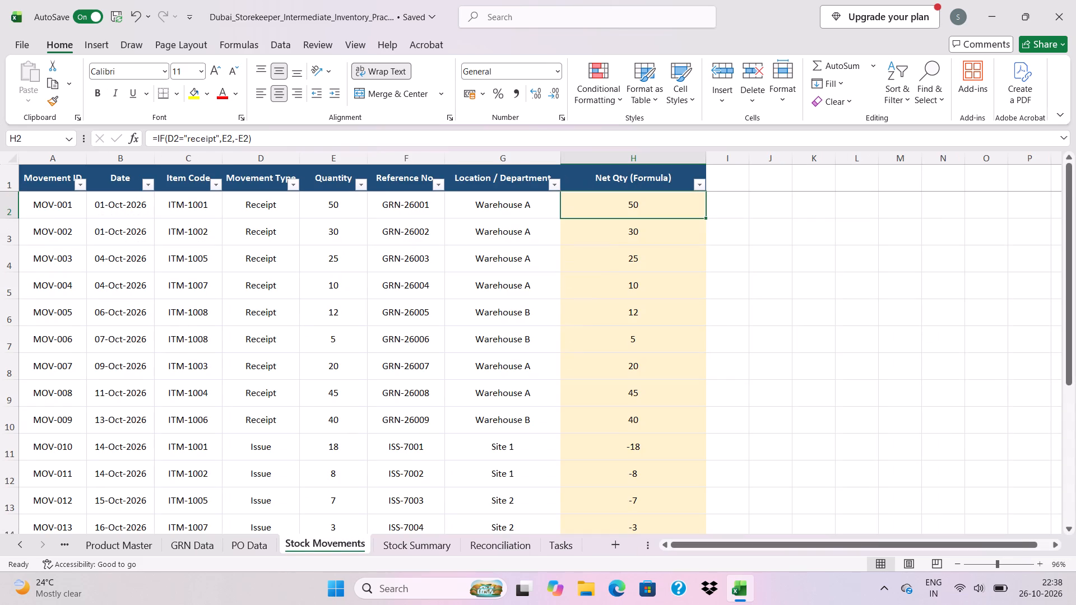
pyautogui.click(669, 232)
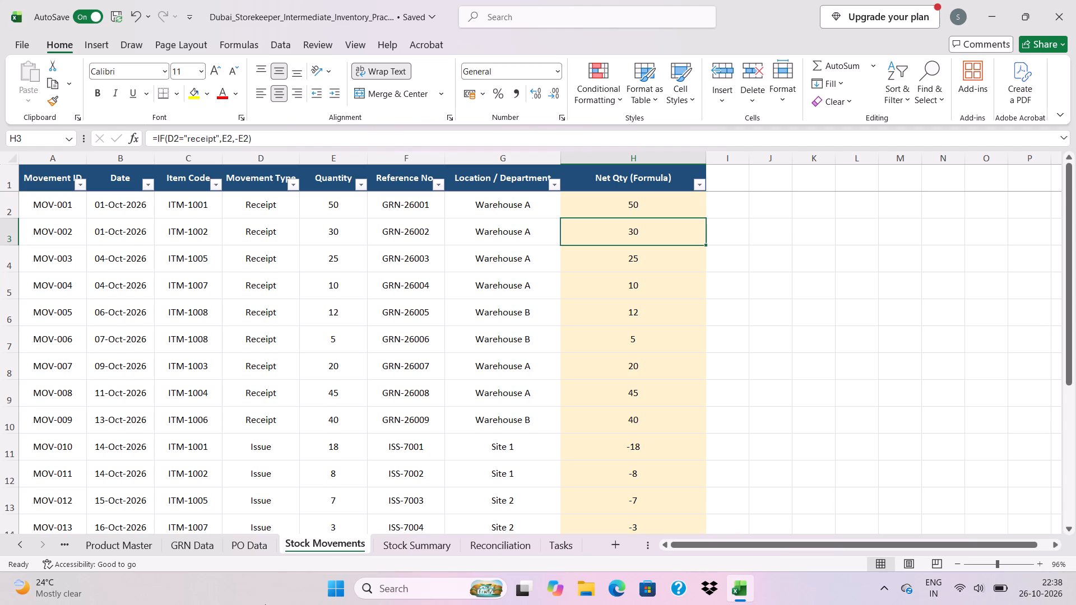
pyautogui.click(388, 537)
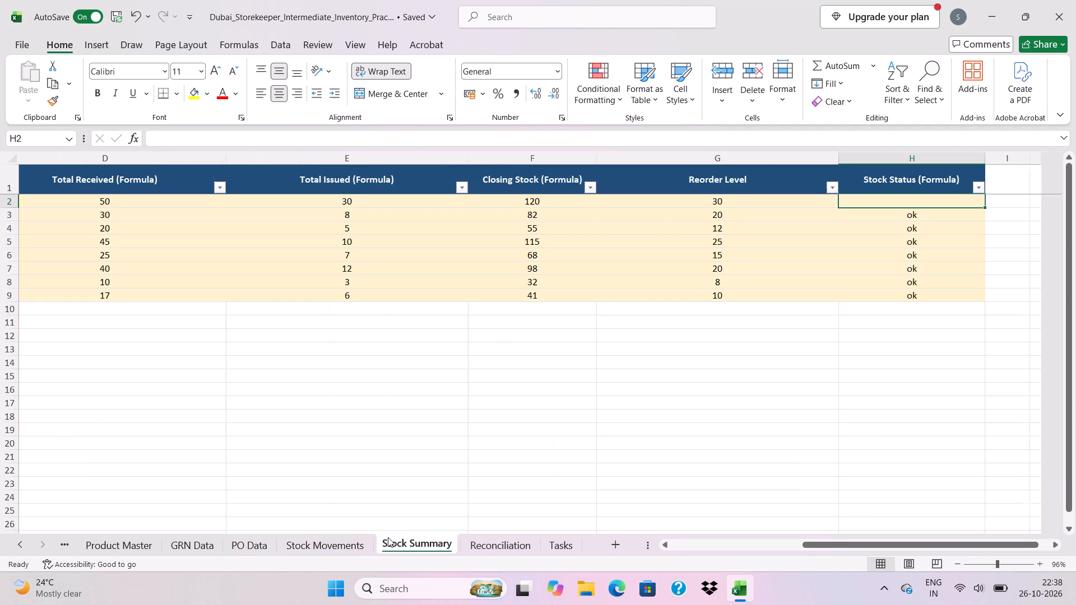
pyautogui.click(346, 262)
pyautogui.click(554, 208)
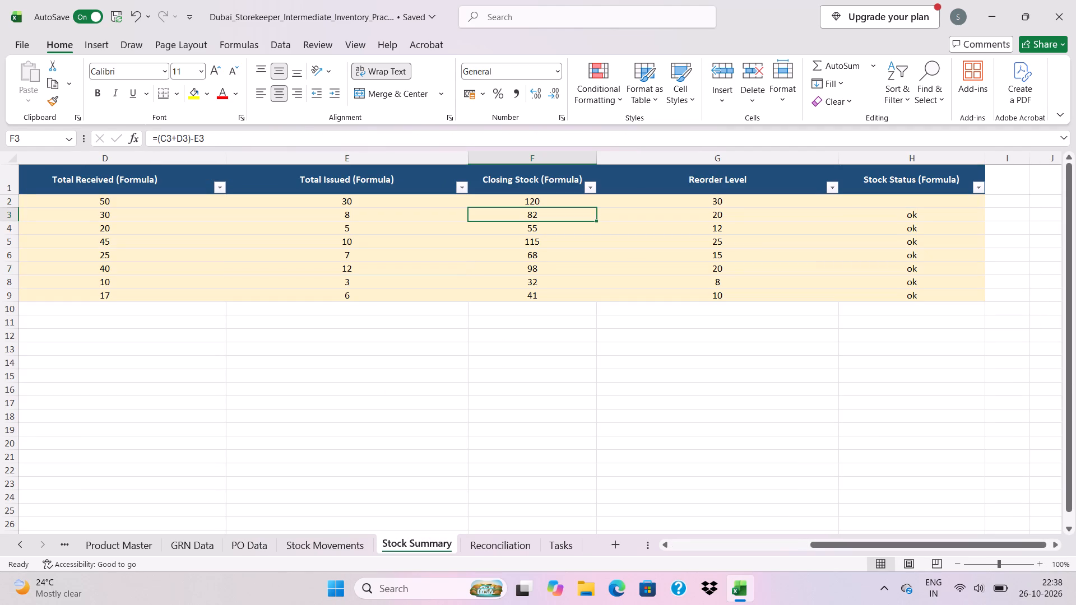
pyautogui.click(414, 222)
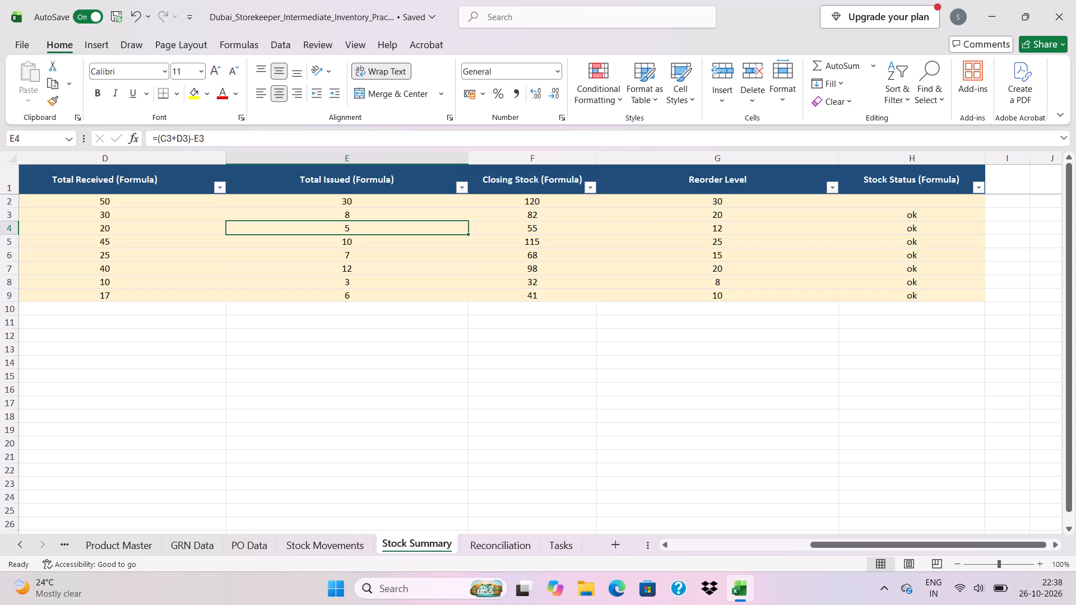
pyautogui.hscroll(5, 384, 202)
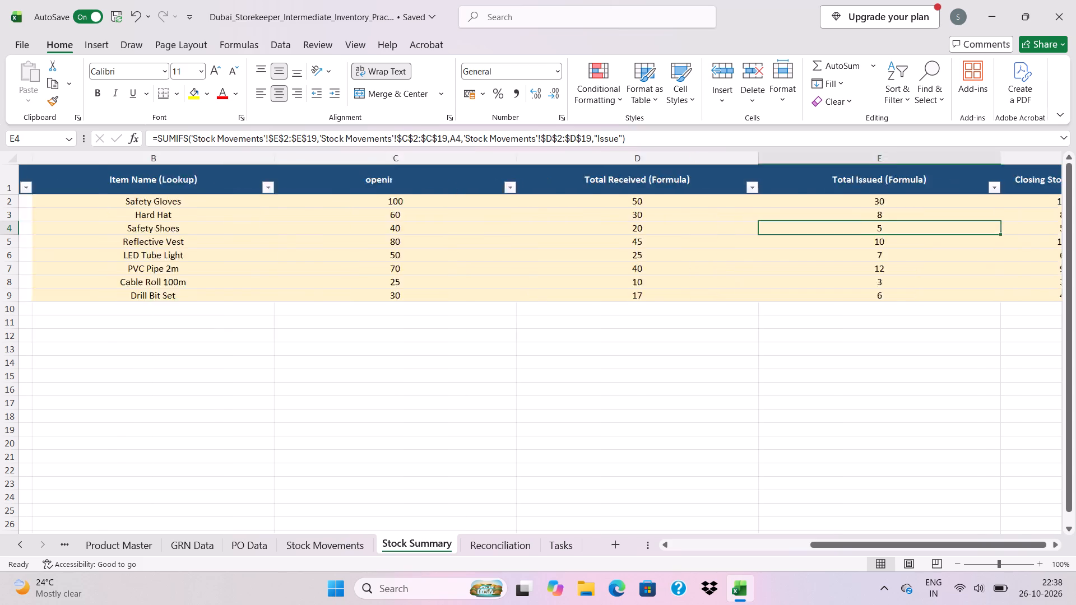
# Clear the Received Qty formula in PO Data cell F2.
pyautogui.click(244, 548)
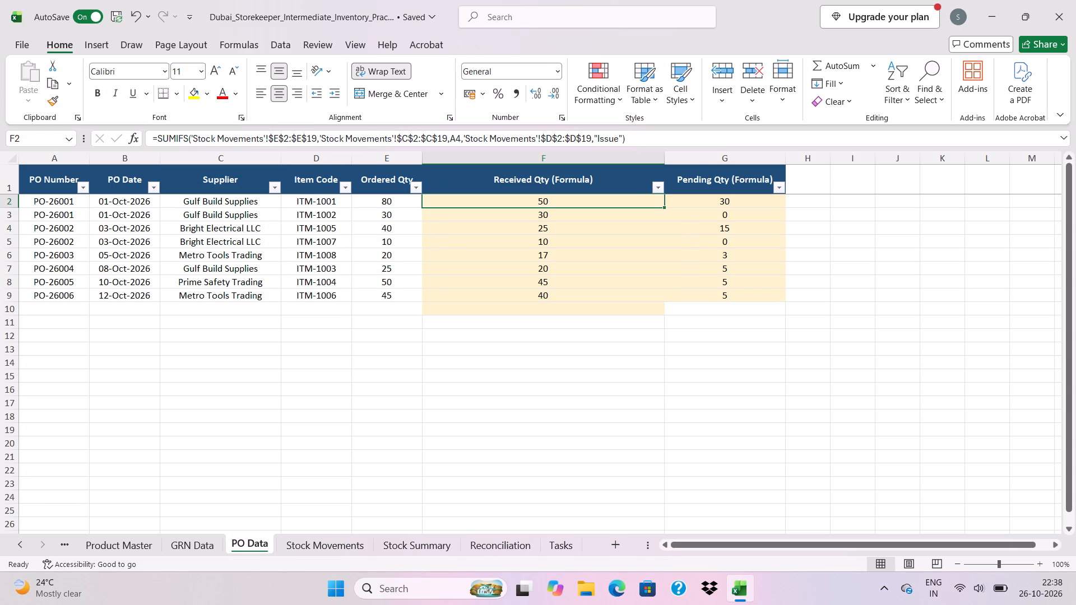
pyautogui.press('BackSpace')
pyautogui.press('BackSpace')
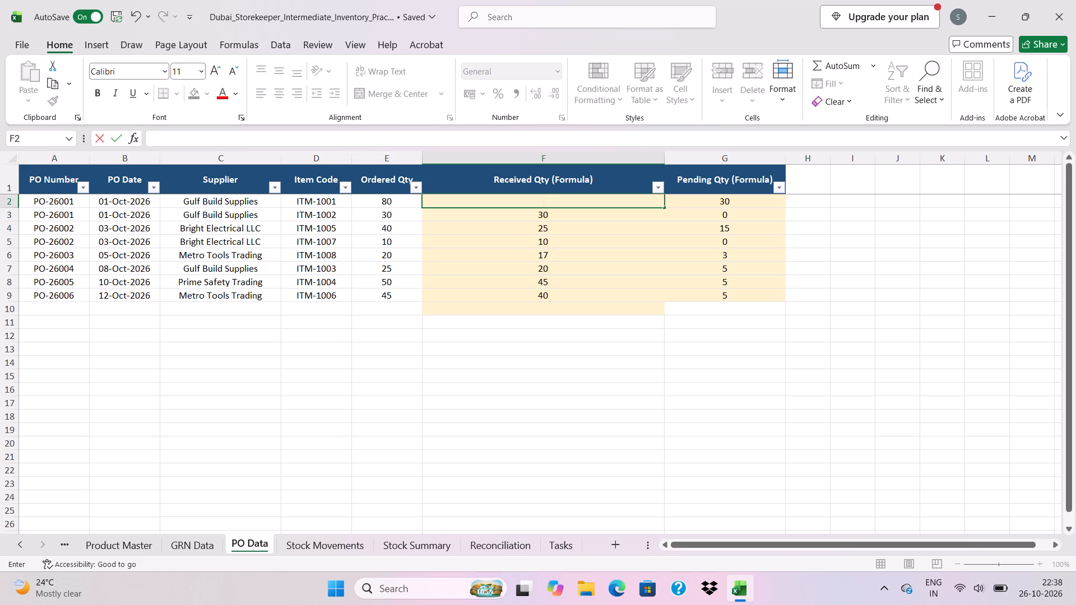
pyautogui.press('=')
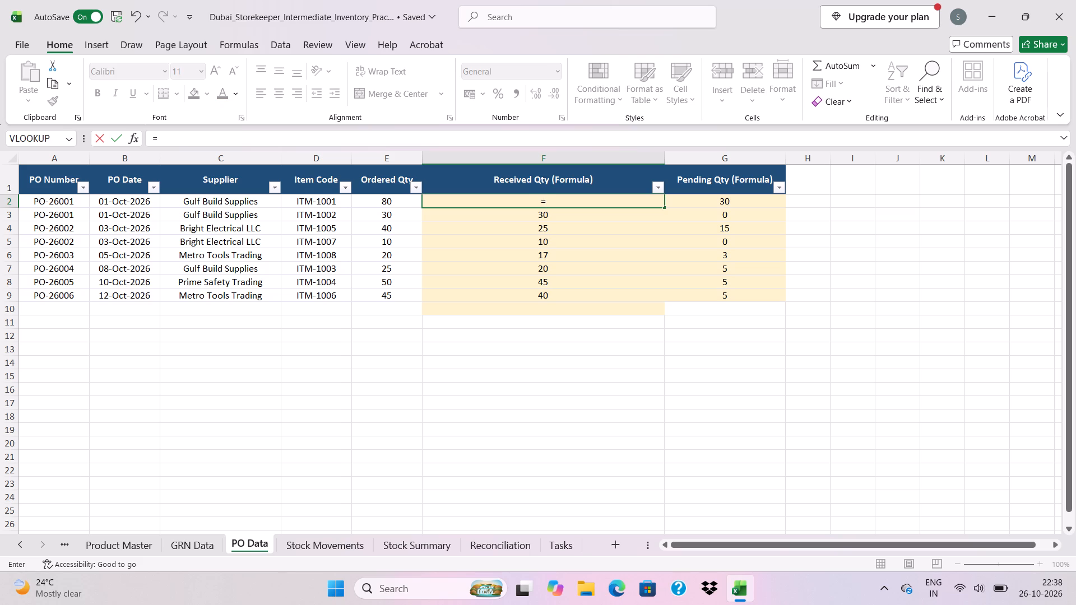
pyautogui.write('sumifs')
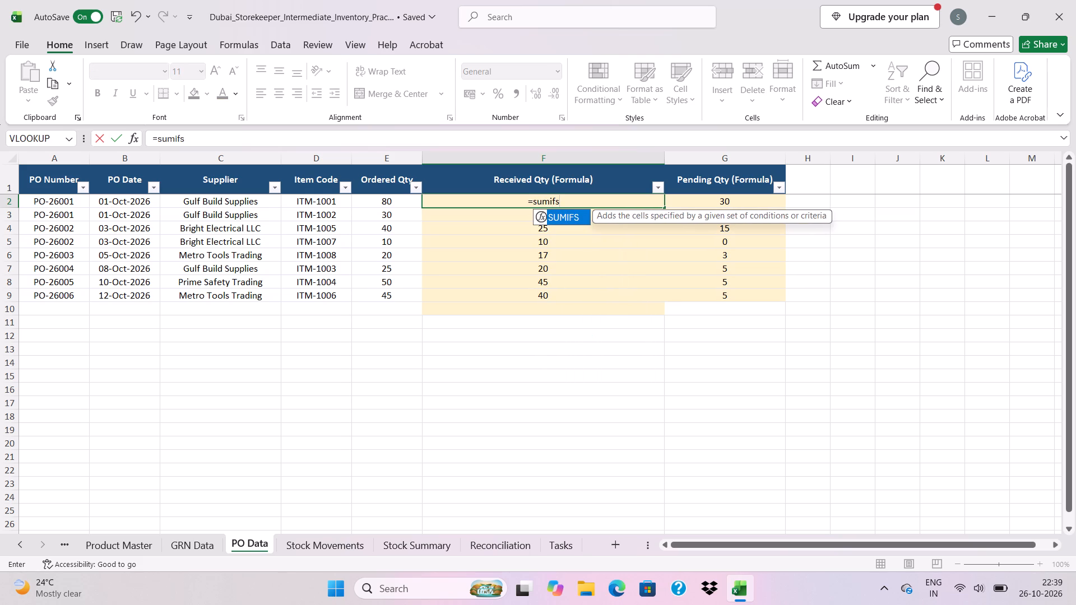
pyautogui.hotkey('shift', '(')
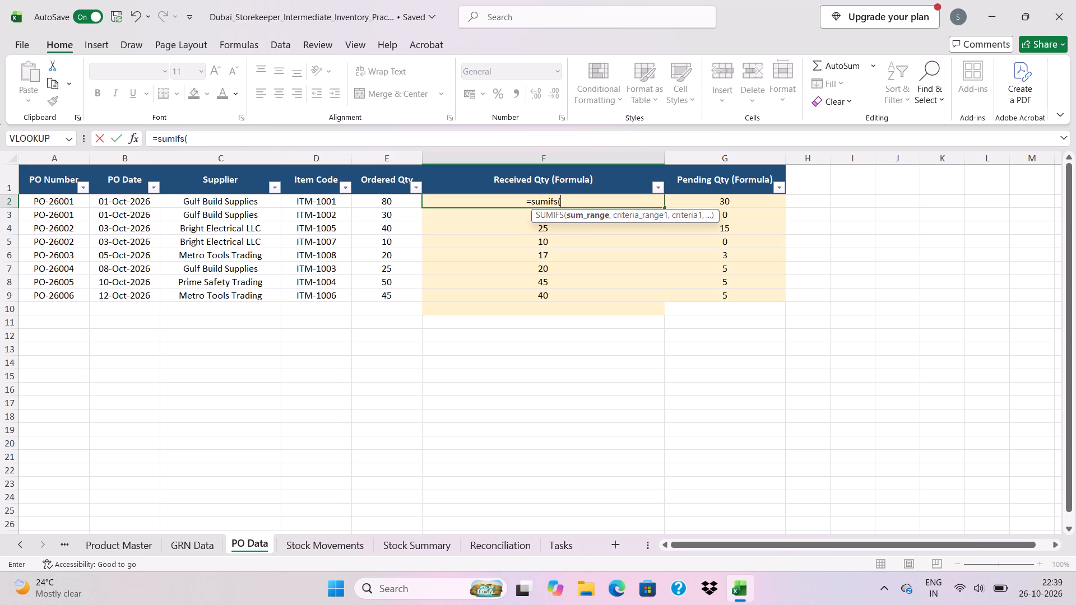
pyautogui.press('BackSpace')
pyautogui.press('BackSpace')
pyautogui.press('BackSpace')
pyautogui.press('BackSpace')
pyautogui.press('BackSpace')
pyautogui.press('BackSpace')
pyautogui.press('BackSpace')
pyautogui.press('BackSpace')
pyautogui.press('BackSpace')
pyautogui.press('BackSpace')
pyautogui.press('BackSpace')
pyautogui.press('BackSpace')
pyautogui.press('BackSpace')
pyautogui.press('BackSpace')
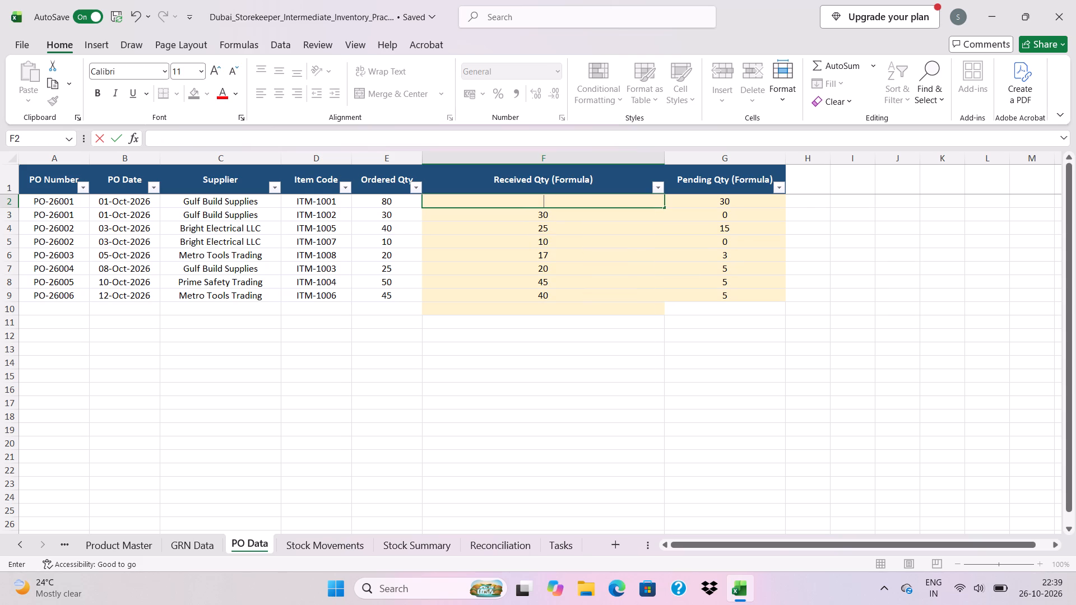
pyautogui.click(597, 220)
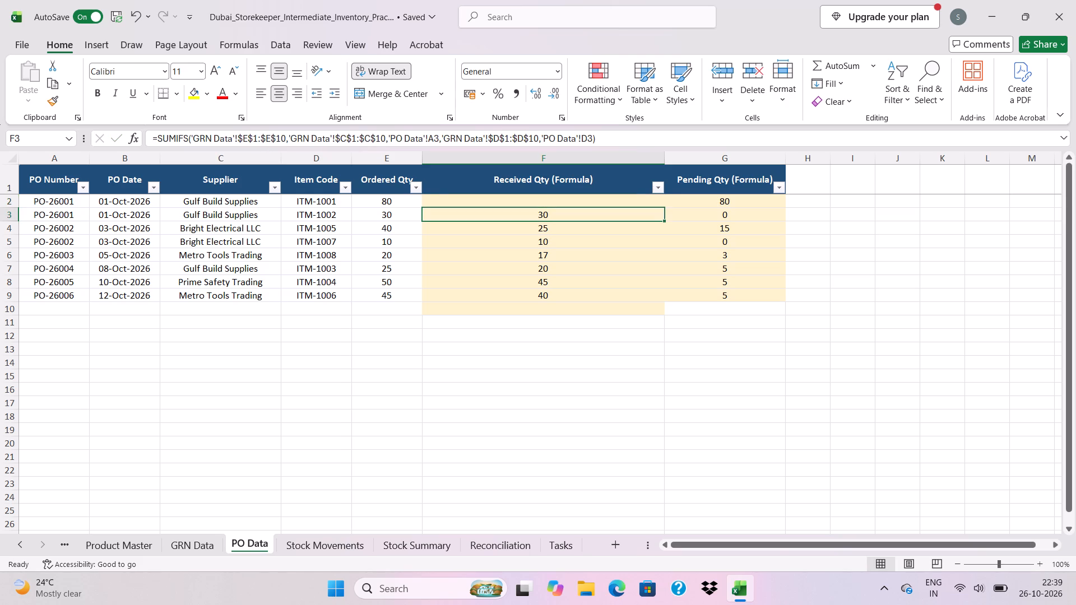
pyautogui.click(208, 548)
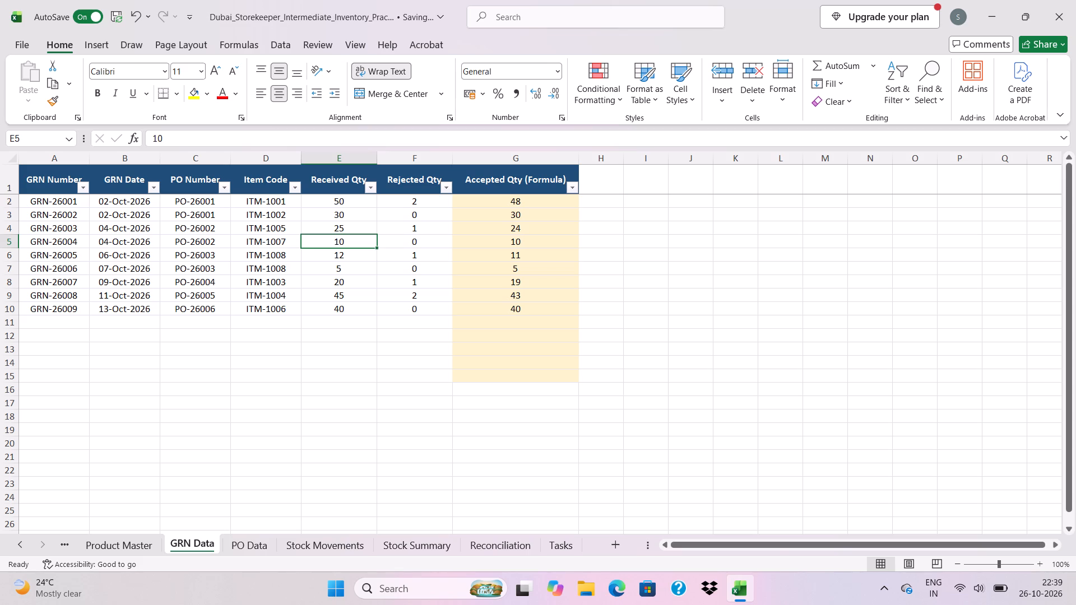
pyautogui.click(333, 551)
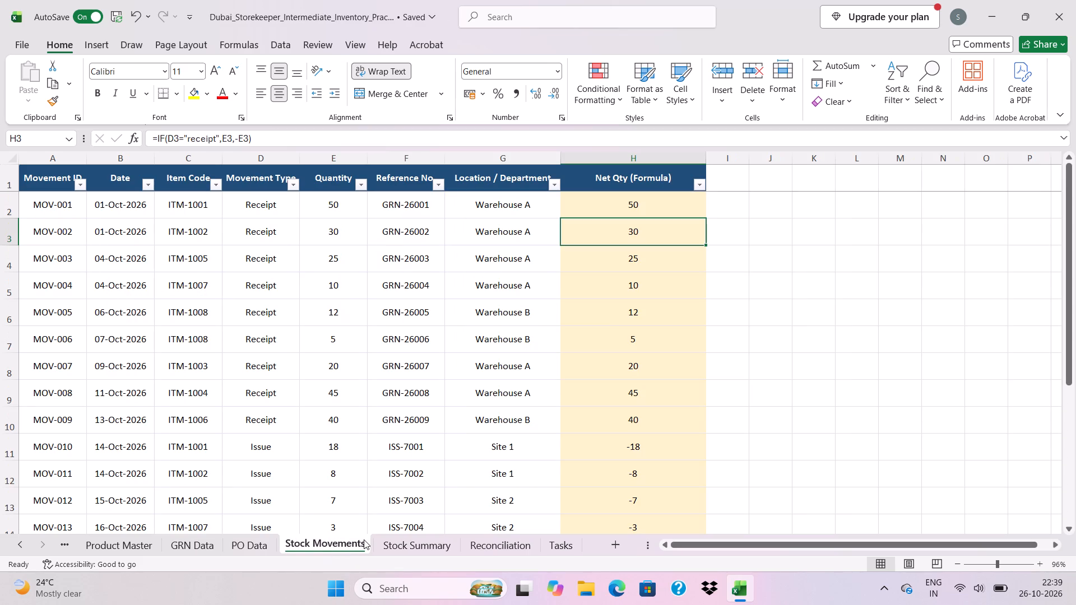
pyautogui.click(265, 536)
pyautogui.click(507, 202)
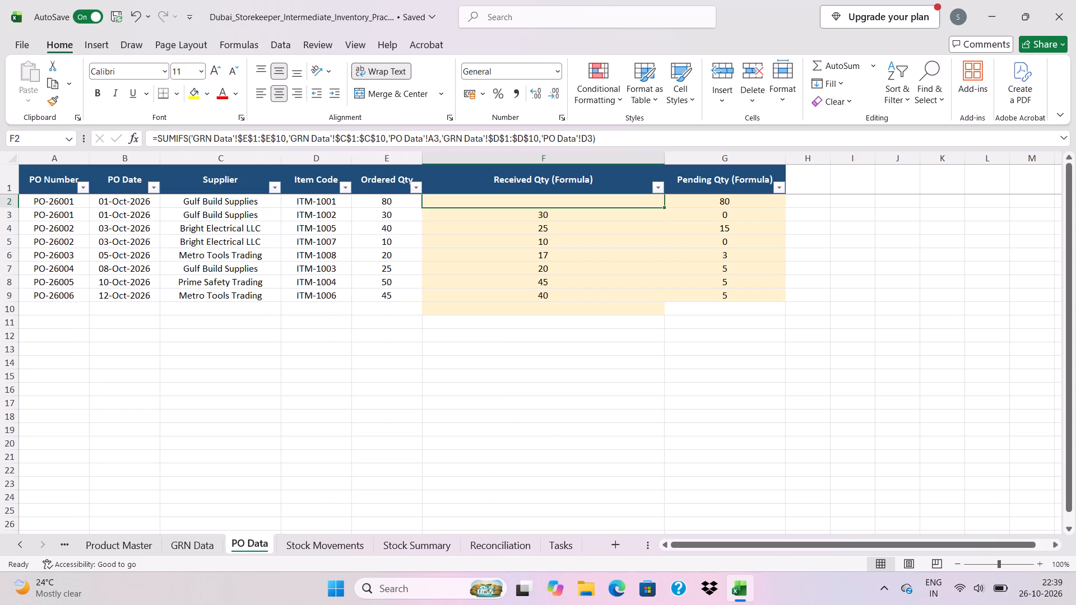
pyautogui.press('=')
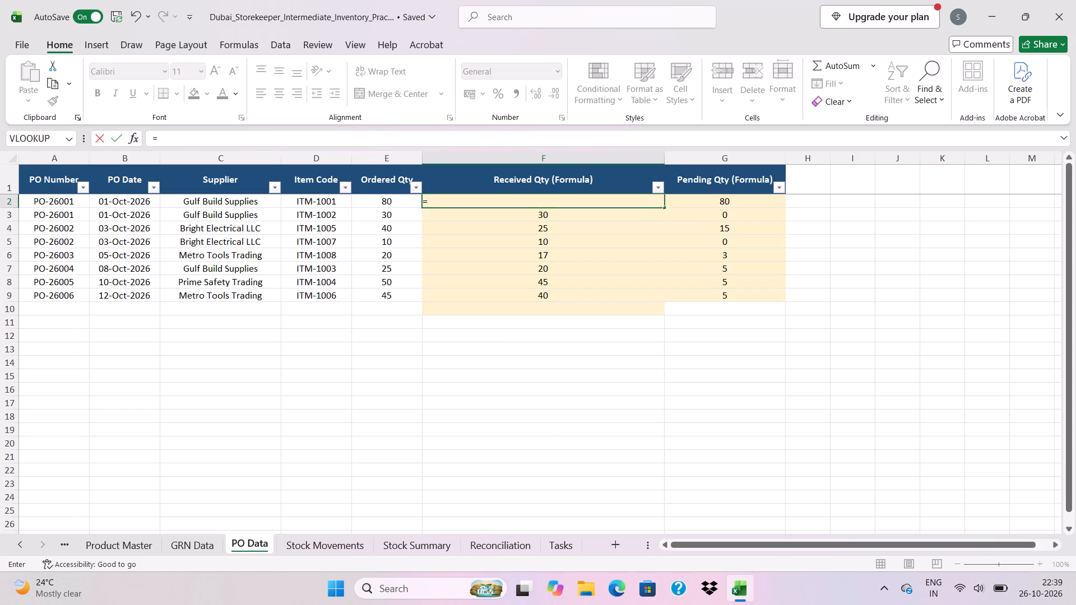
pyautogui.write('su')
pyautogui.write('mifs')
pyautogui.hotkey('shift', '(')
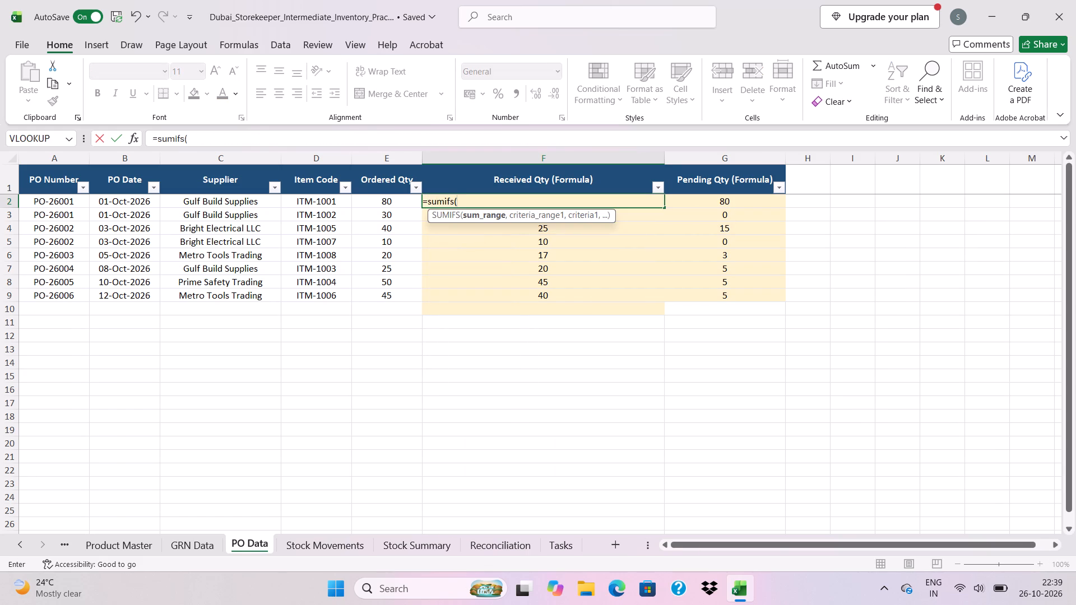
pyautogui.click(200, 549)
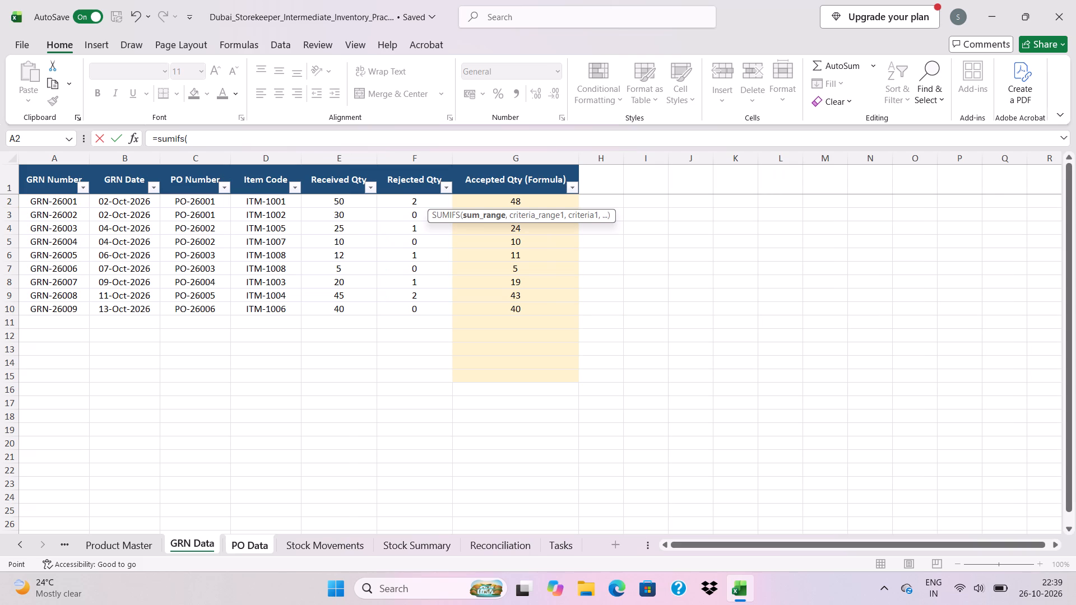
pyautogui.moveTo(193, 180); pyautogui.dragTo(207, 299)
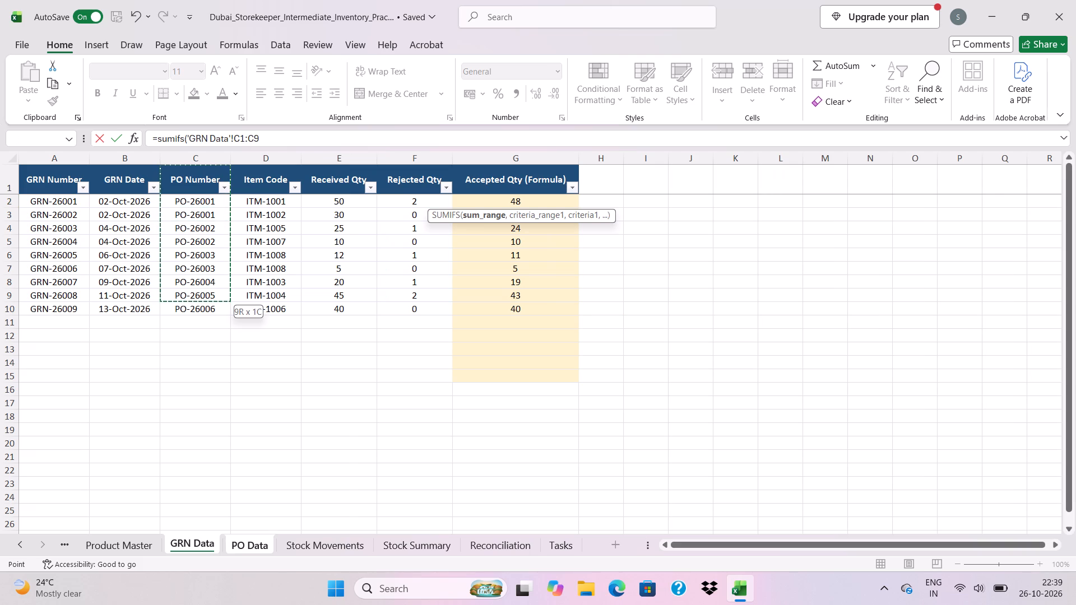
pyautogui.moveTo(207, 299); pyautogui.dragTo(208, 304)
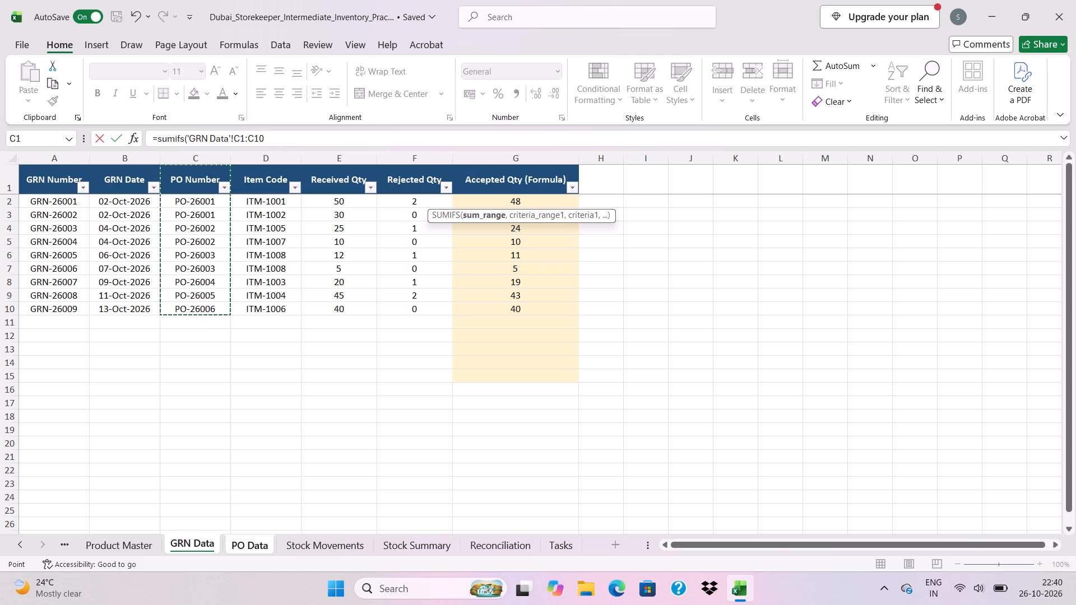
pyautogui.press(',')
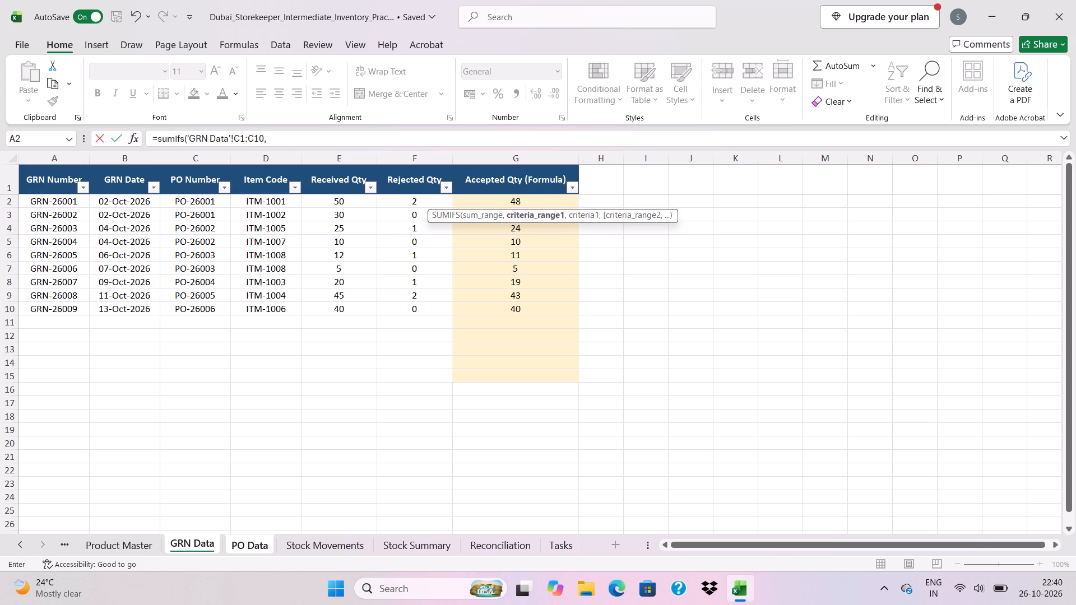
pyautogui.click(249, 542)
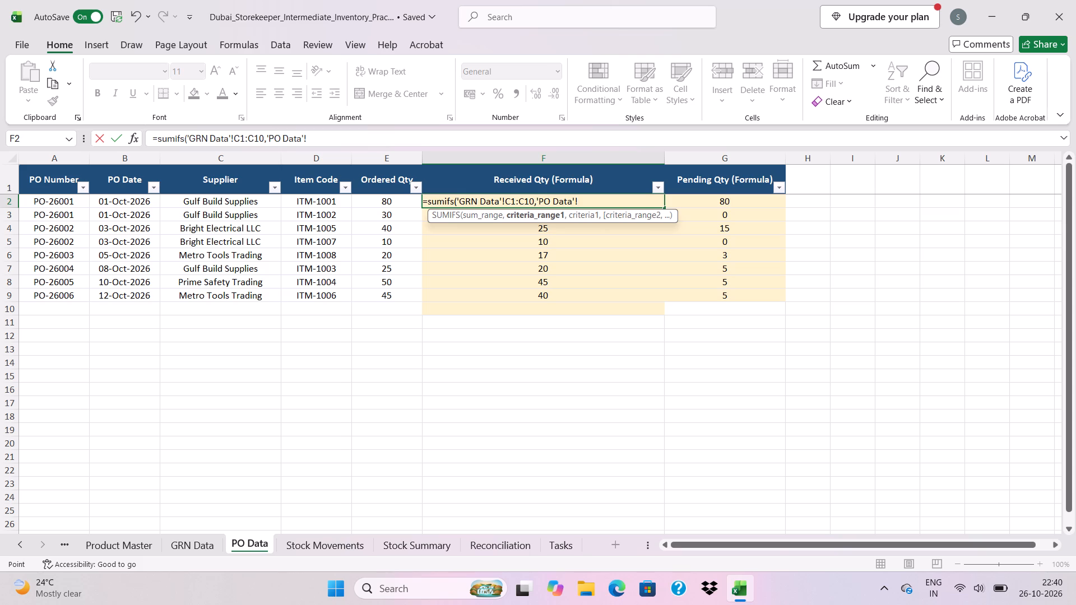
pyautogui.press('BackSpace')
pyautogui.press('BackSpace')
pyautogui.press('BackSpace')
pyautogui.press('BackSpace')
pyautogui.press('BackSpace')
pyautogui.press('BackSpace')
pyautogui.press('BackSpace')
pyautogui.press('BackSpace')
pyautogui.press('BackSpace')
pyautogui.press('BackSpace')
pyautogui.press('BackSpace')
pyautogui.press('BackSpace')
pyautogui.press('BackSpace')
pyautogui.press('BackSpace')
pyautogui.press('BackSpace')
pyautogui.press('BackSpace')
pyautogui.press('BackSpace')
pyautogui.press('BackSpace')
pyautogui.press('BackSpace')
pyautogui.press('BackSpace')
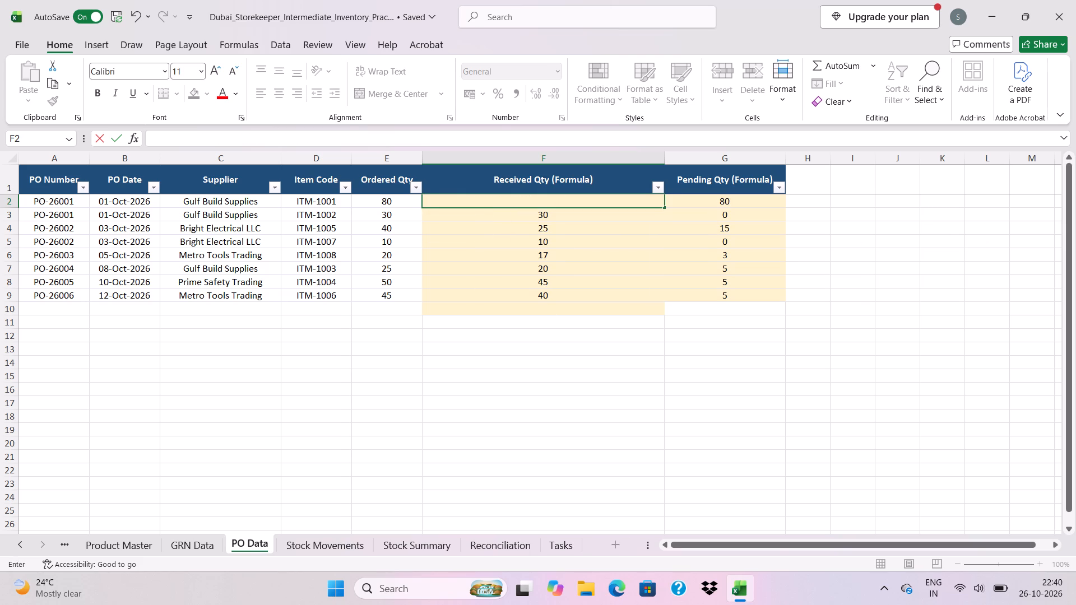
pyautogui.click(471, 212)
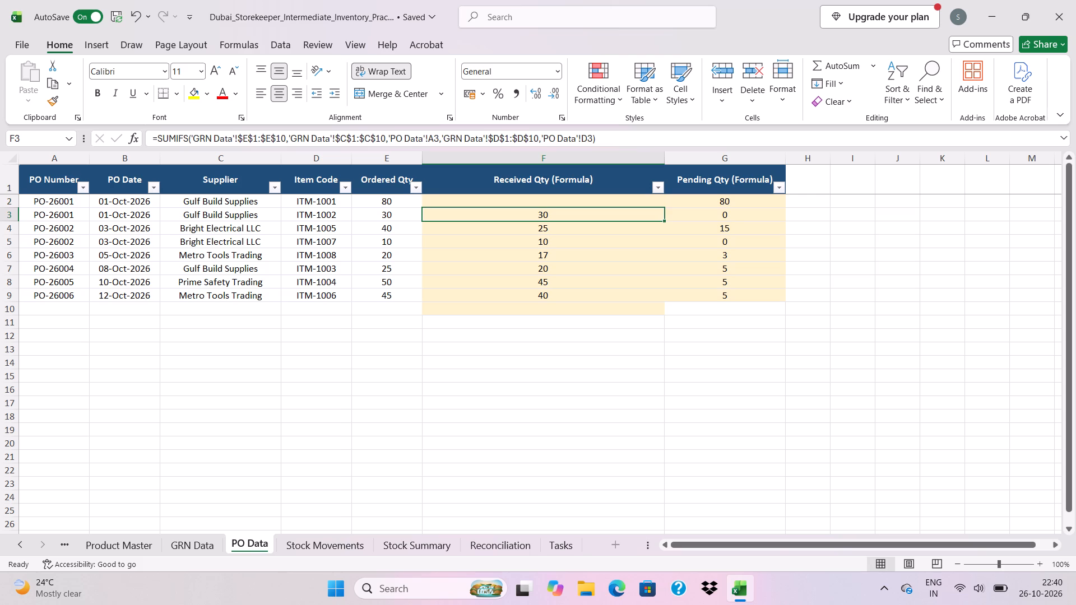
# Start a SUMIFS formula in PO Data cell F2 with GRN Data's Received Qty range $E$1:$E$10 as the absolute sum range.
pyautogui.click(197, 537)
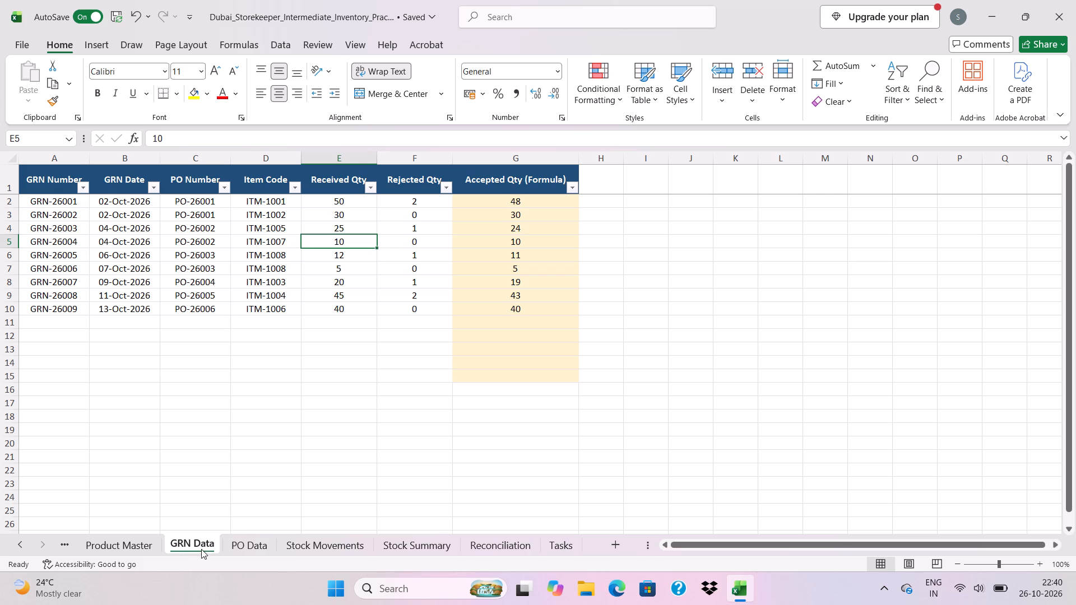
pyautogui.click(233, 544)
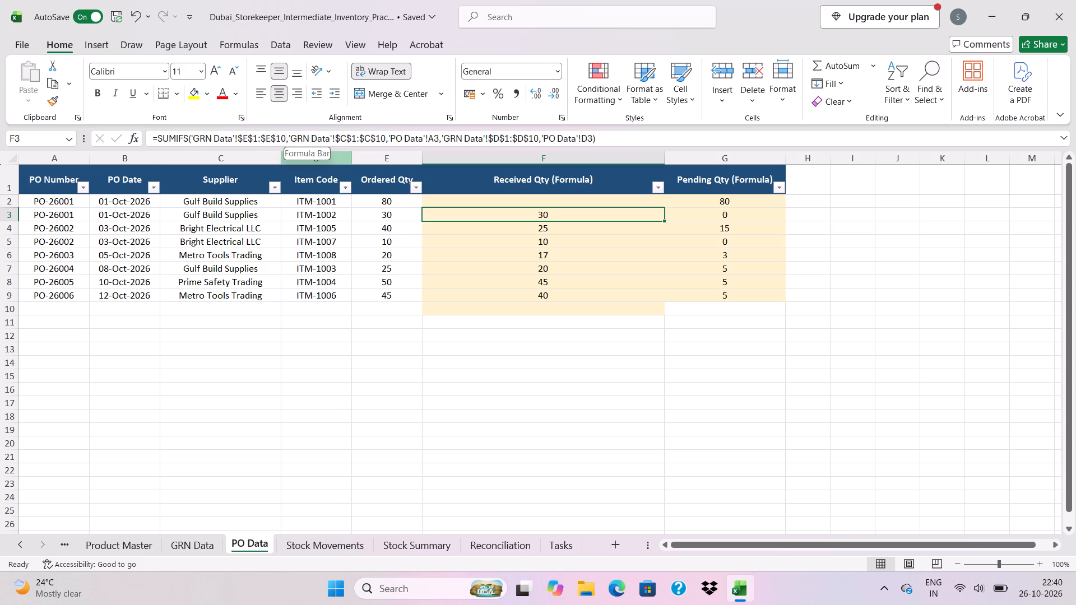
pyautogui.click(210, 546)
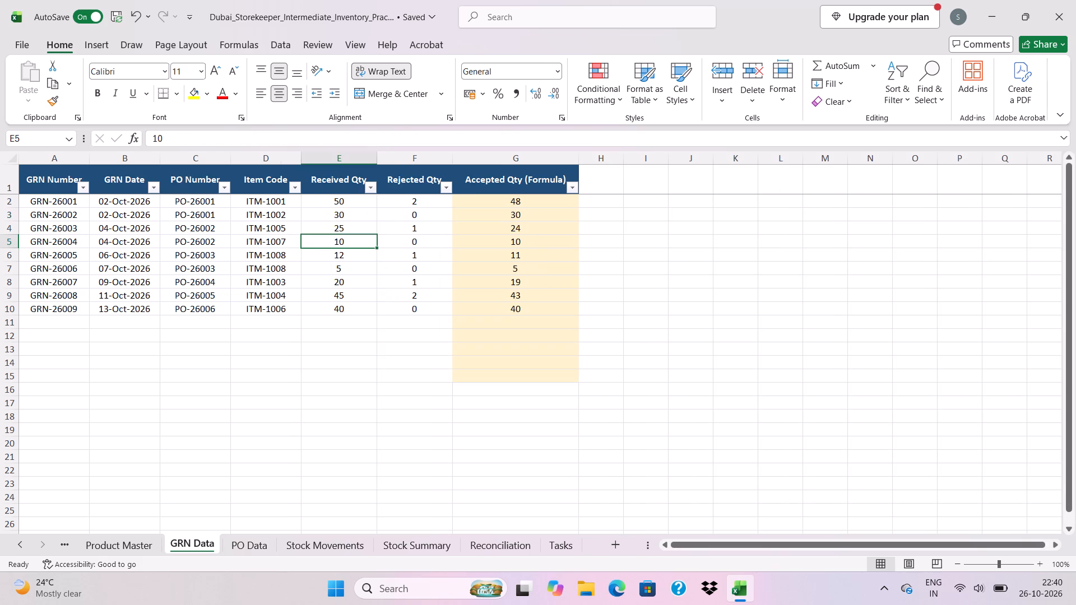
pyautogui.click(249, 541)
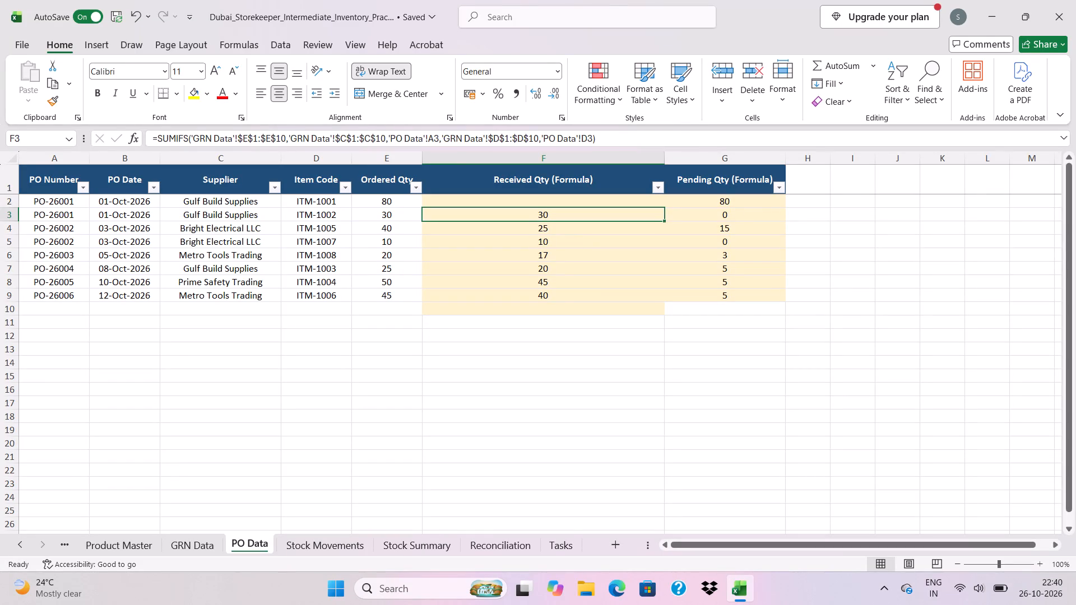
pyautogui.click(491, 197)
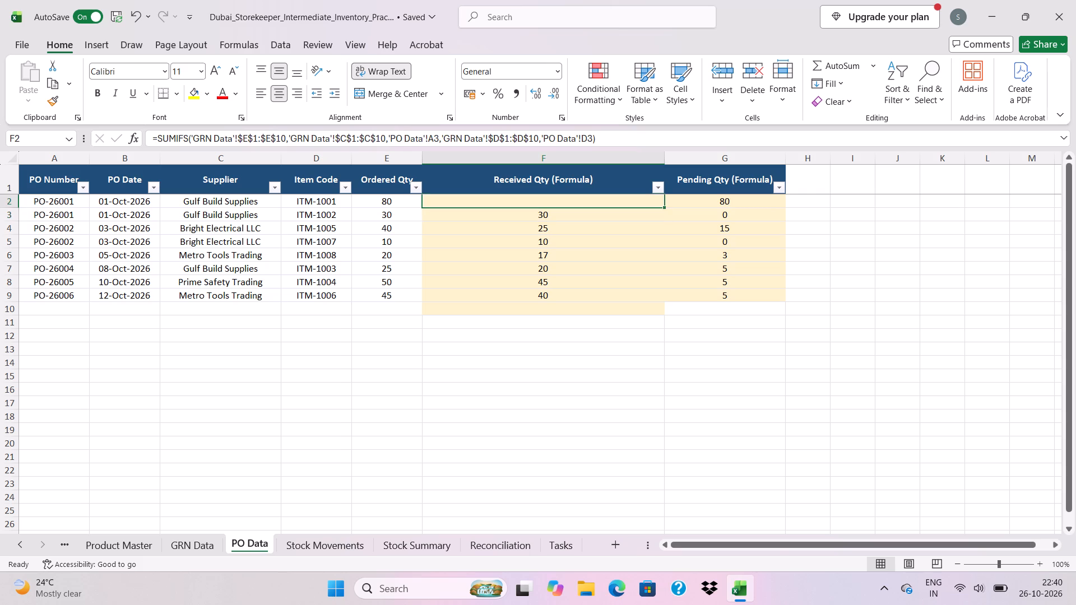
pyautogui.press('=')
pyautogui.write('sumifs')
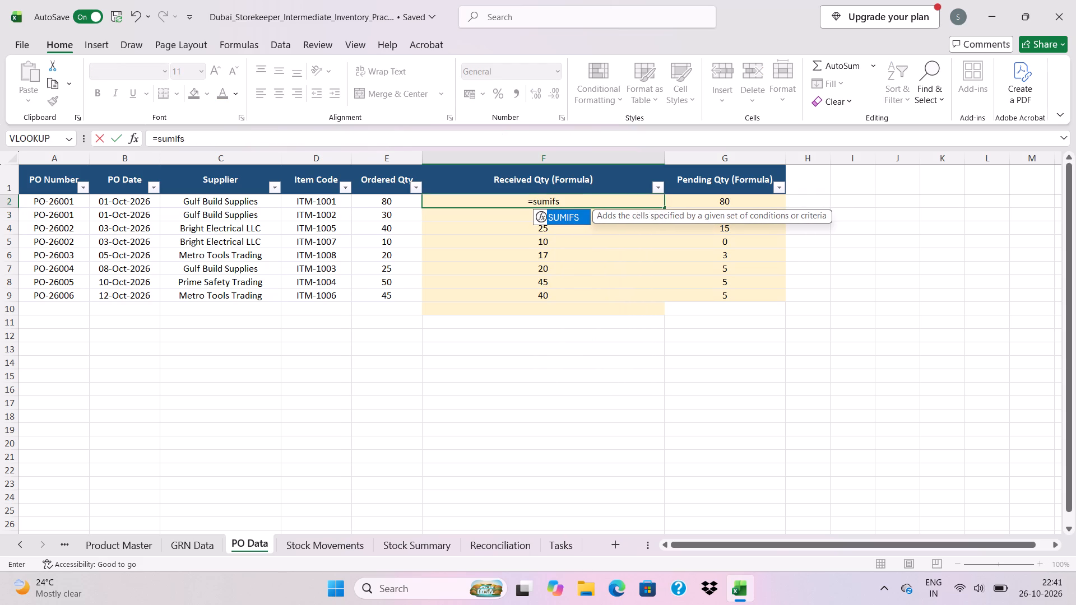
pyautogui.hotkey('shift', '(')
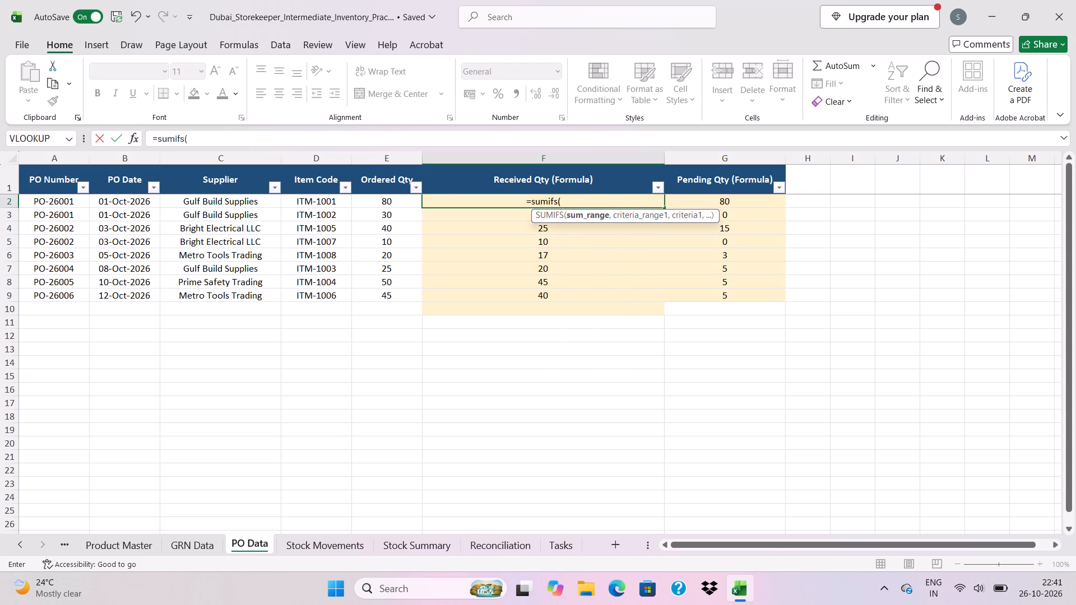
pyautogui.click(192, 549)
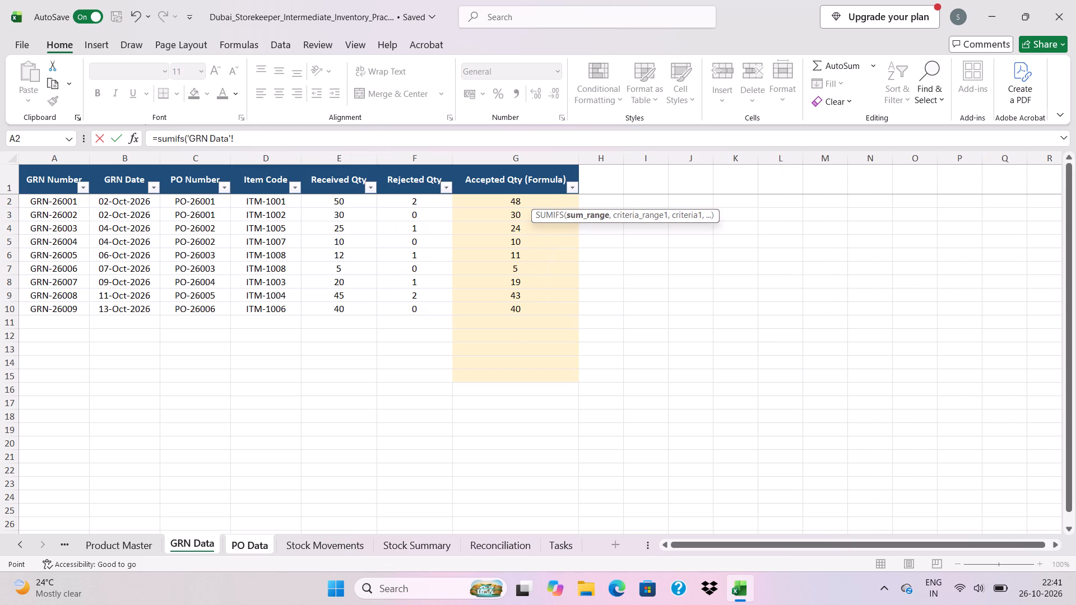
pyautogui.moveTo(358, 181); pyautogui.dragTo(360, 292)
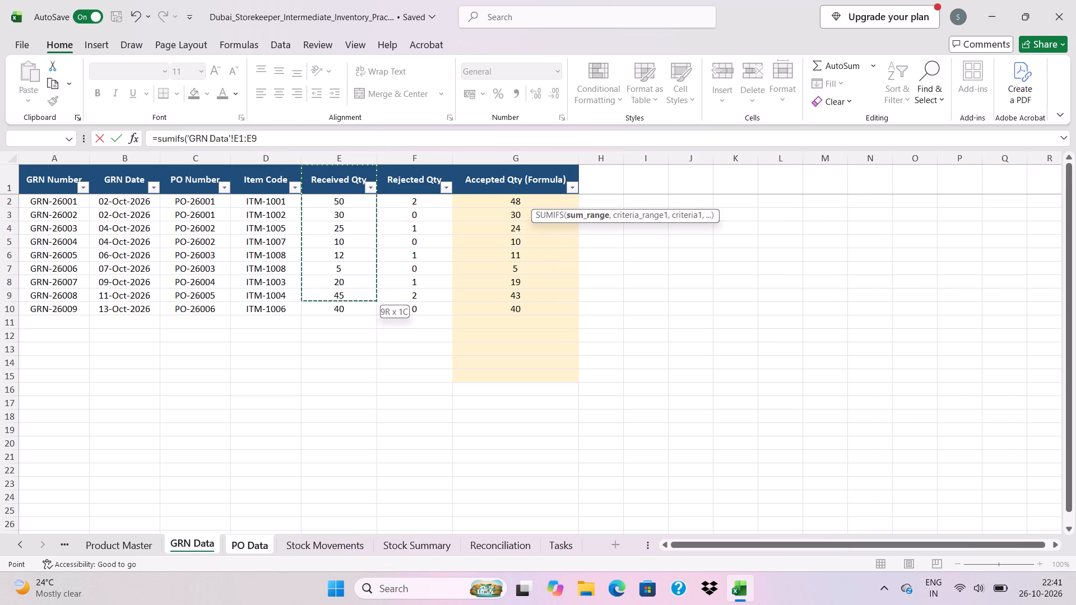
pyautogui.moveTo(360, 292); pyautogui.dragTo(359, 306)
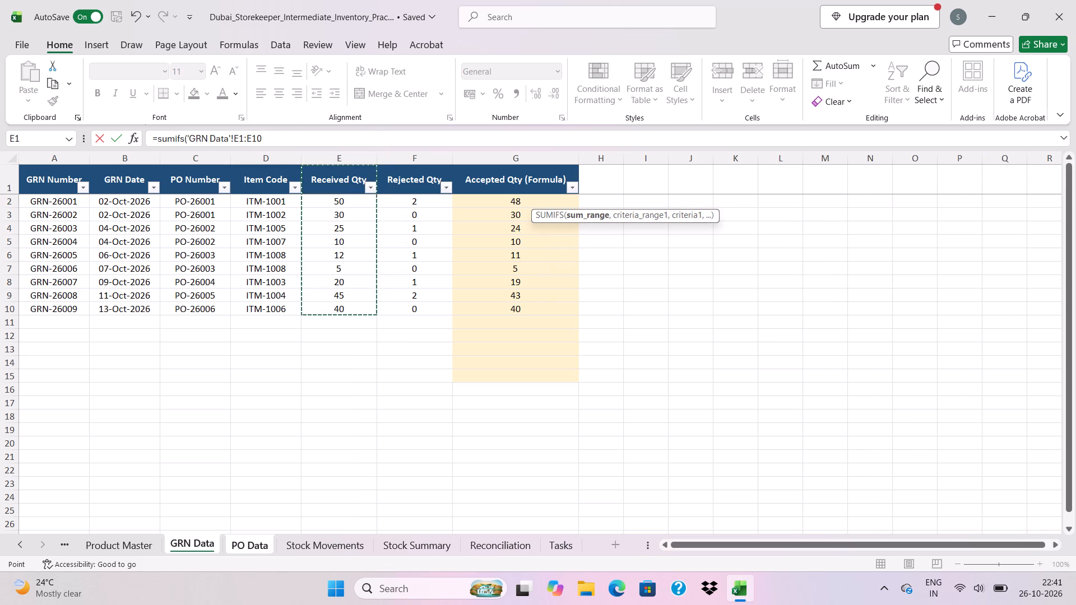
pyautogui.press('F4')
pyautogui.press(',')
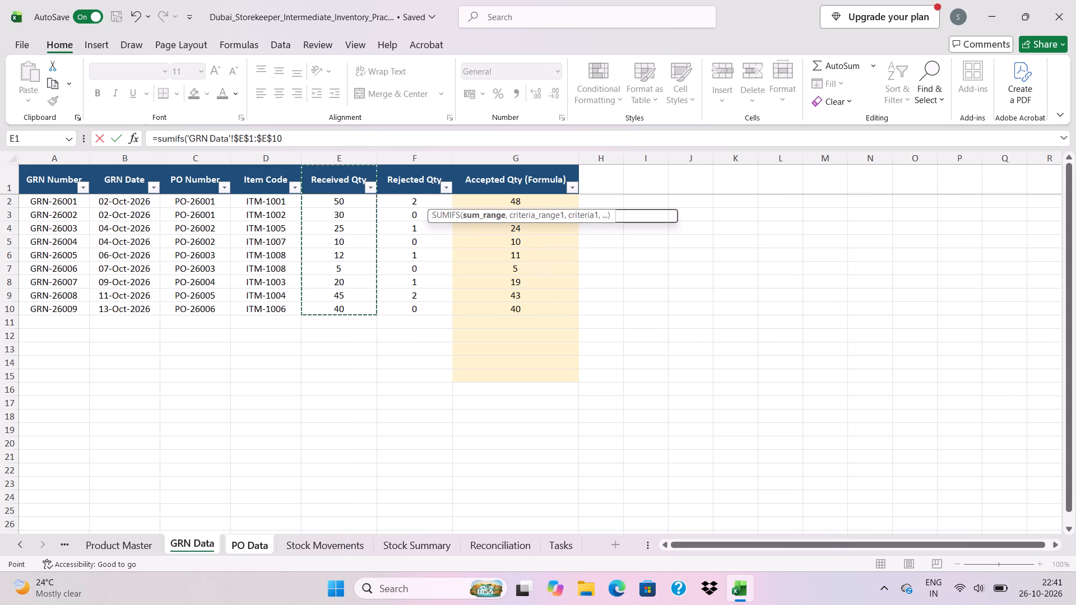
# Add GRN Data's PO Number range $C$1:$C$10 as the first criteria range, with PO Data cell A2 as its criterion.
pyautogui.click(251, 541)
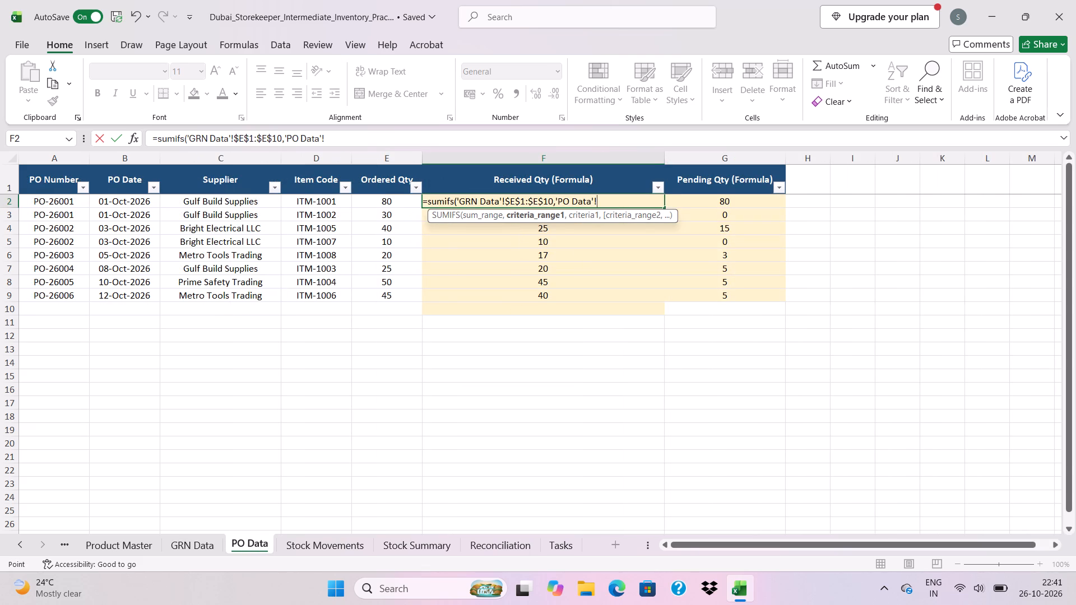
pyautogui.click(210, 544)
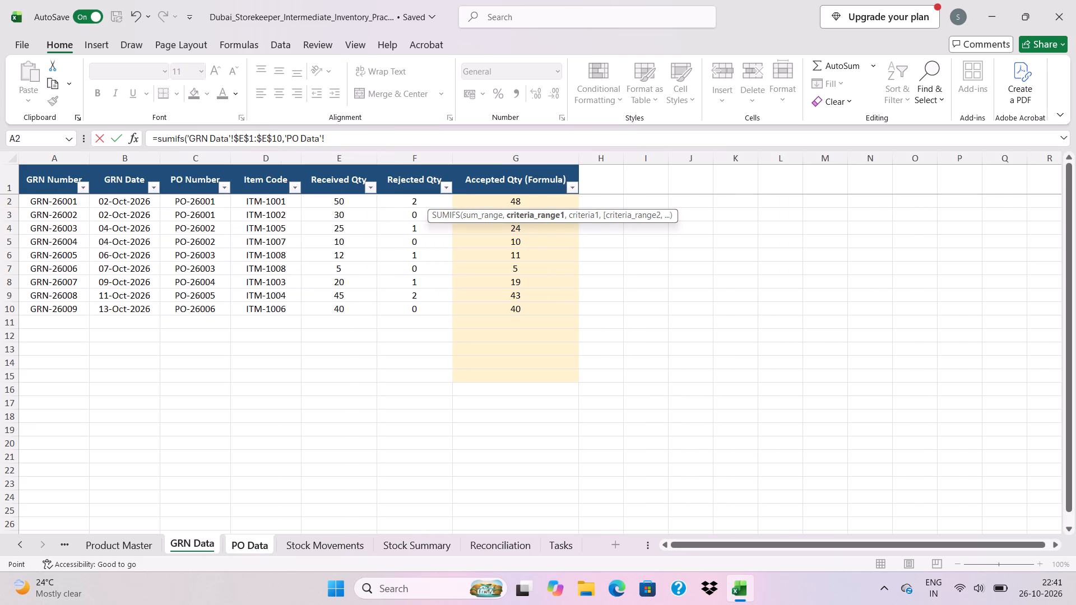
pyautogui.moveTo(203, 185); pyautogui.dragTo(205, 266)
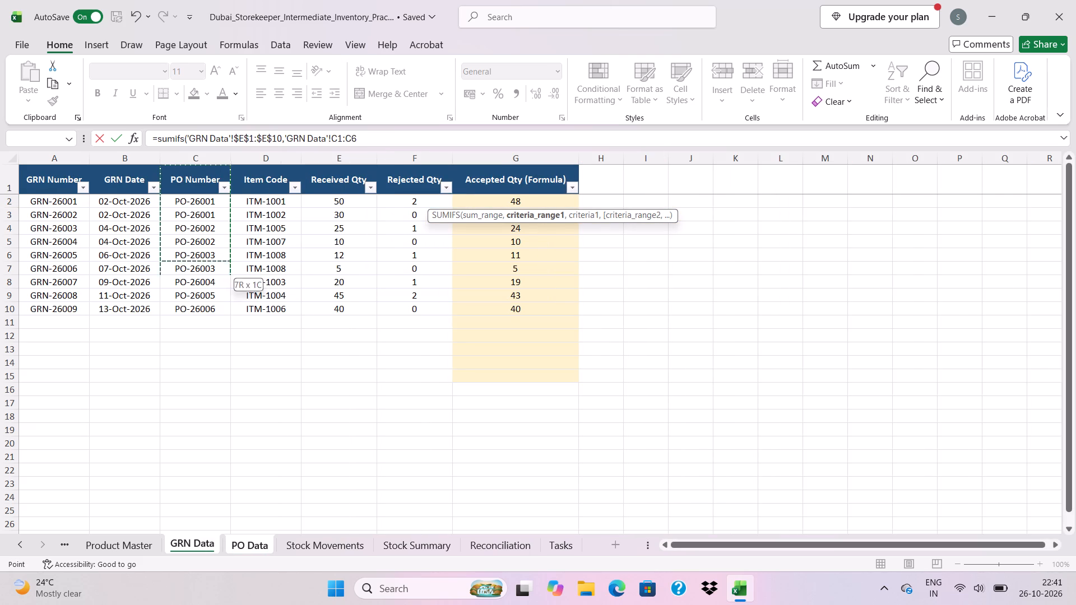
pyautogui.moveTo(205, 266); pyautogui.dragTo(207, 302)
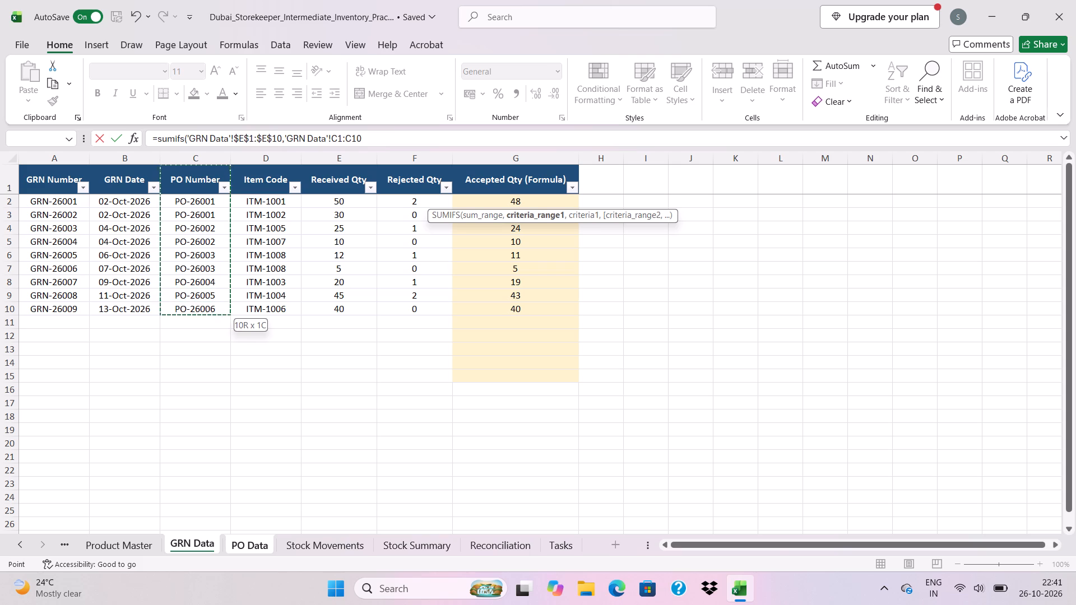
pyautogui.moveTo(207, 302); pyautogui.dragTo(207, 304)
pyautogui.press('F4')
pyautogui.press(',')
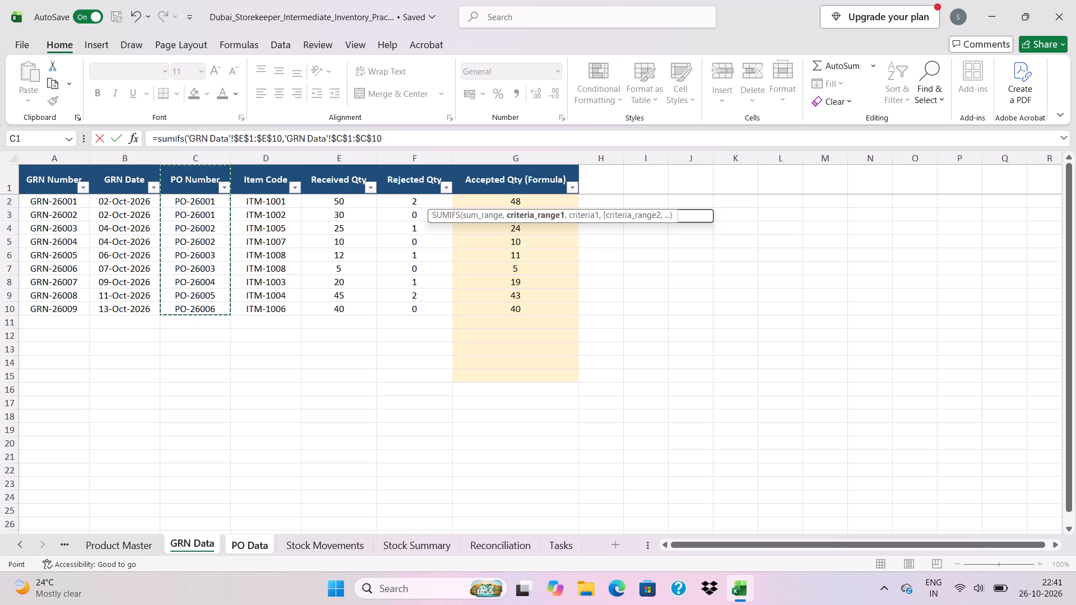
pyautogui.click(240, 539)
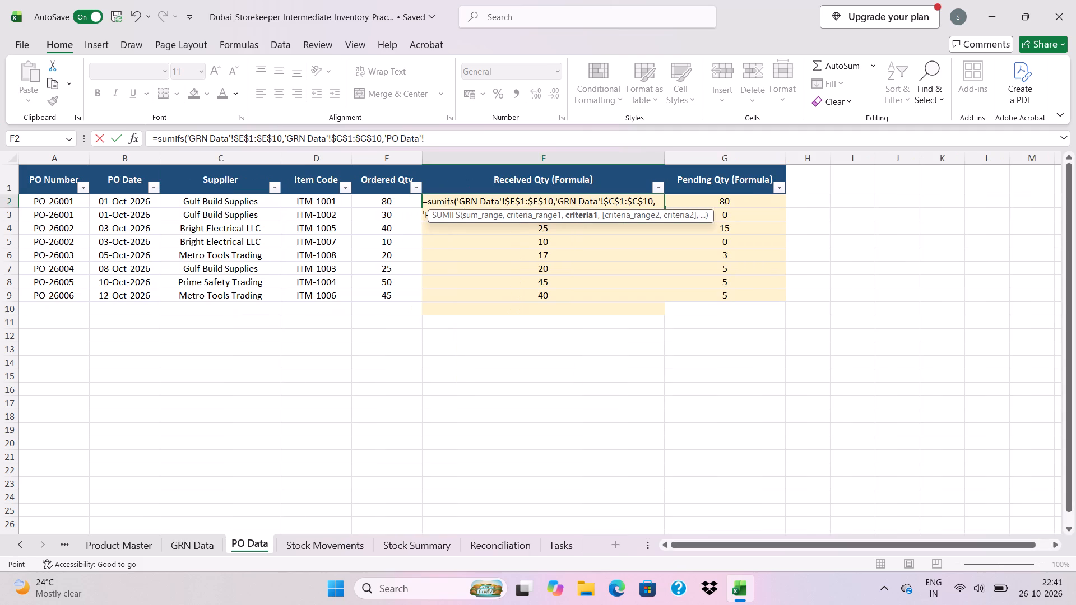
pyautogui.click(72, 203)
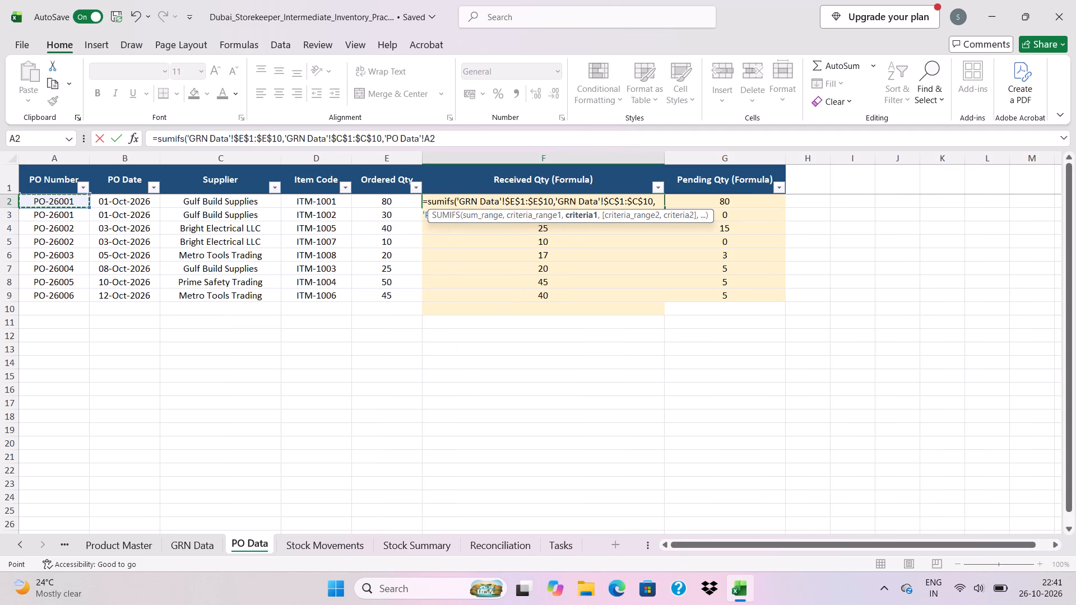
pyautogui.press(',')
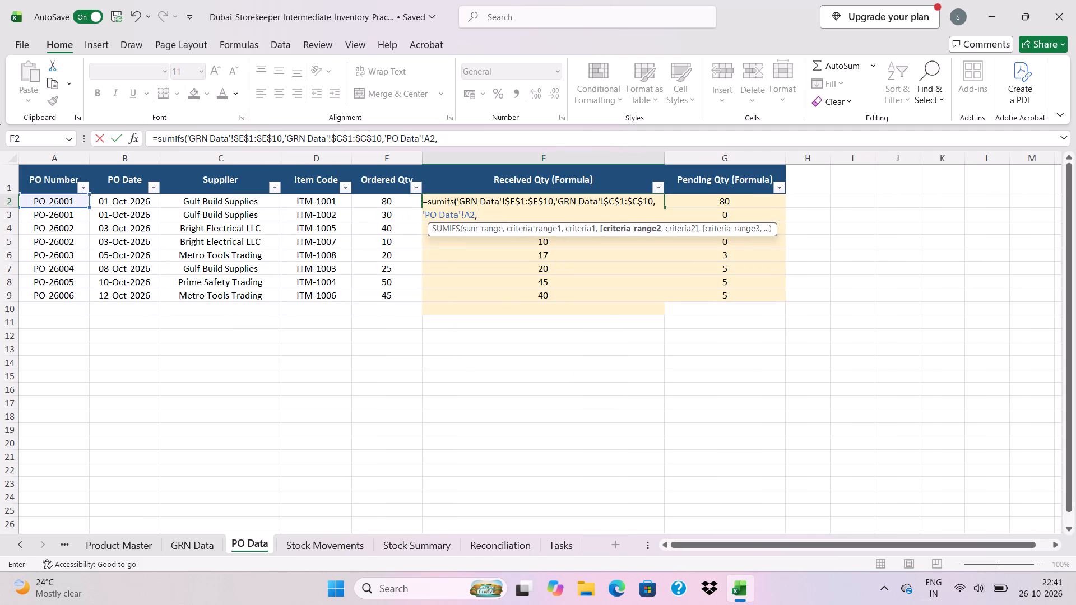
# Complete the F2 SUMIFS with GRN Data's Item Code range $D$1:$D$10 as second criteria range and PO Data cell D2 as its criterion.
pyautogui.click(197, 538)
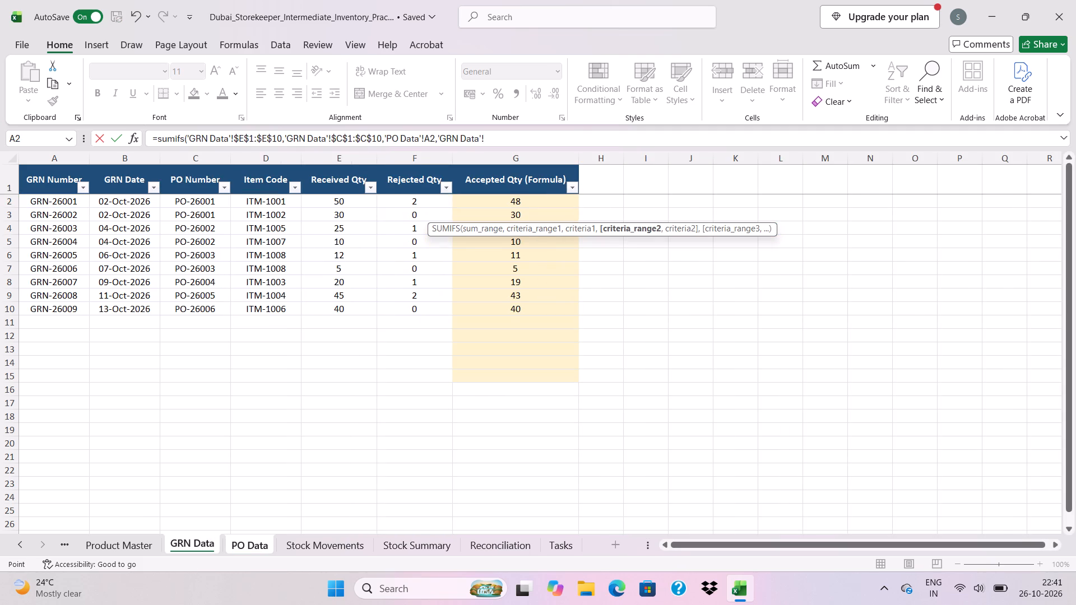
pyautogui.moveTo(276, 185); pyautogui.dragTo(277, 314)
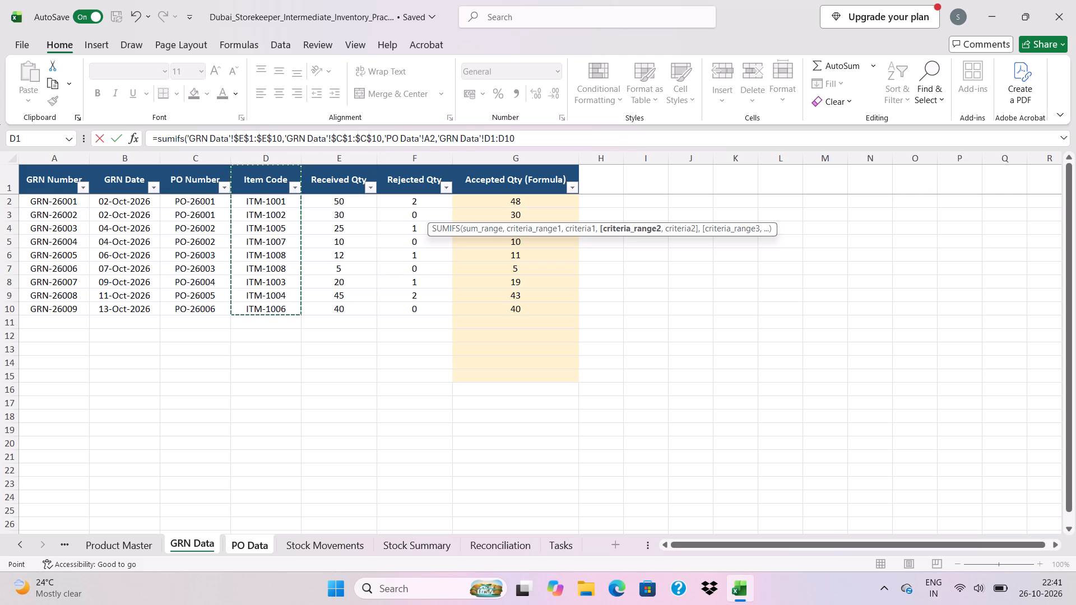
pyautogui.press('F4')
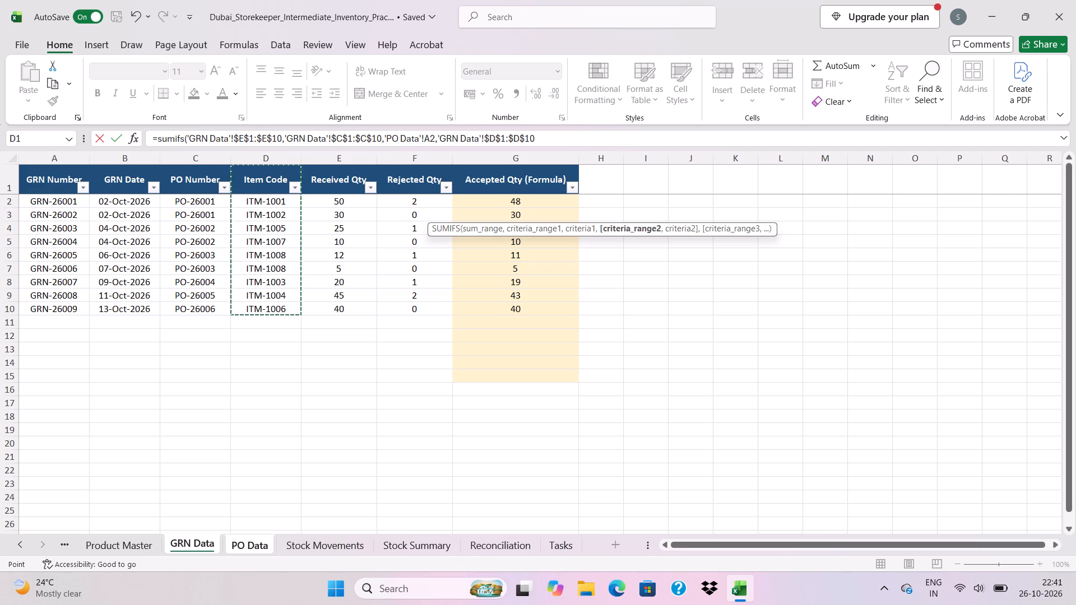
pyautogui.press(',')
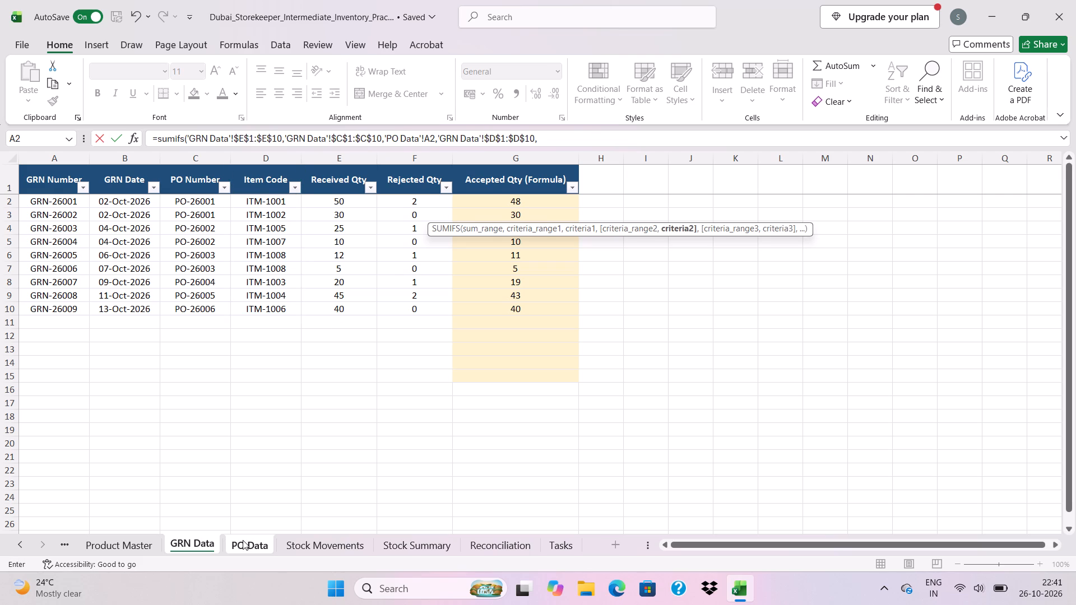
pyautogui.click(243, 540)
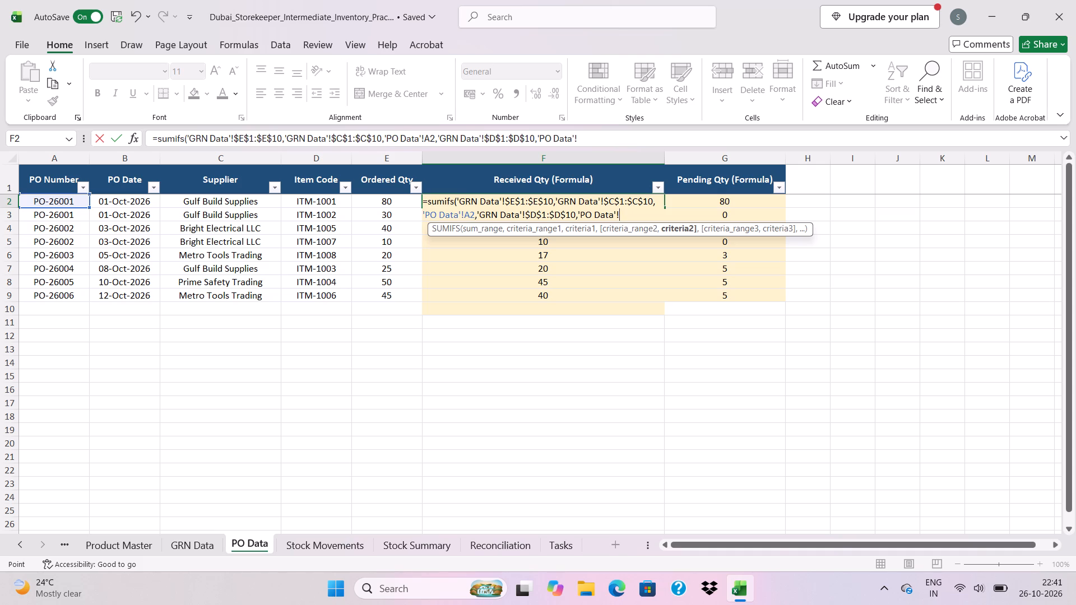
pyautogui.click(325, 202)
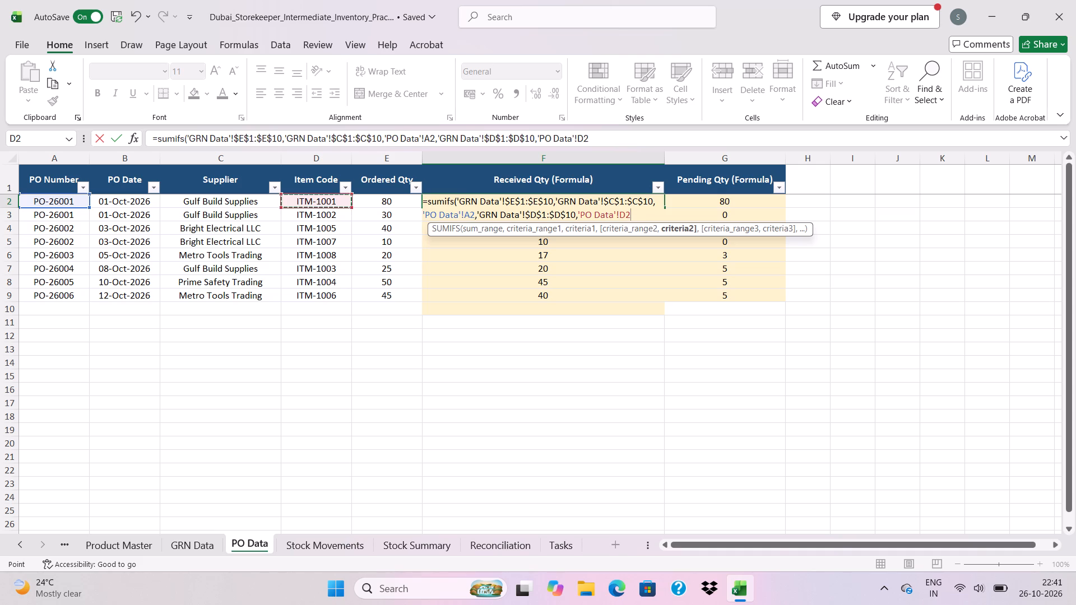
pyautogui.hotkey('shift', ')')
pyautogui.press('Return')
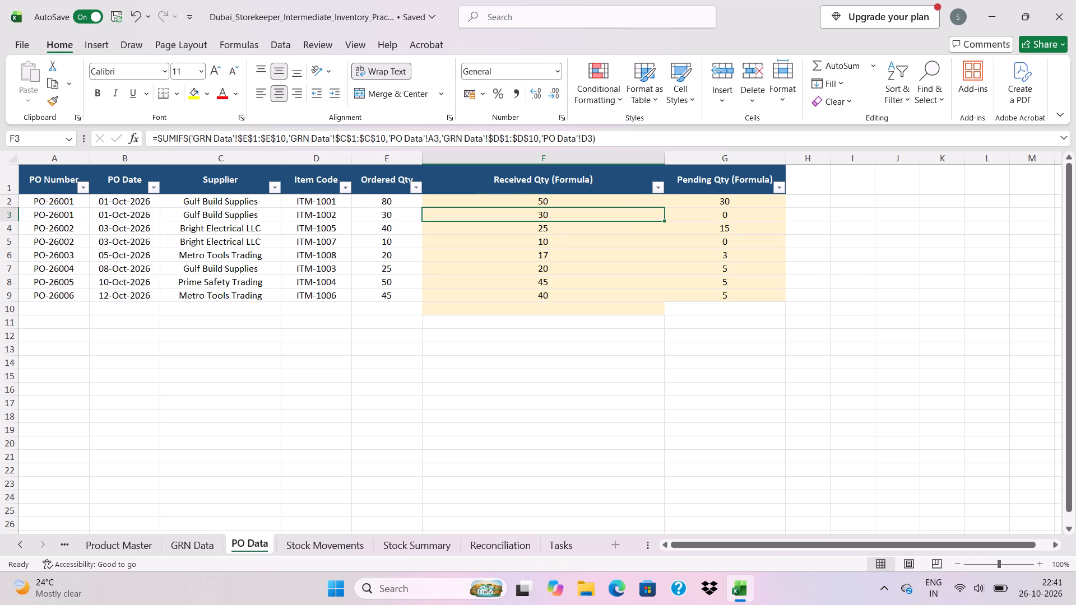
# Fill the Received Qty formula from PO Data cell F2 down through F9 and check the Pending Qty formula in G2.
pyautogui.moveTo(450, 201); pyautogui.dragTo(611, 215)
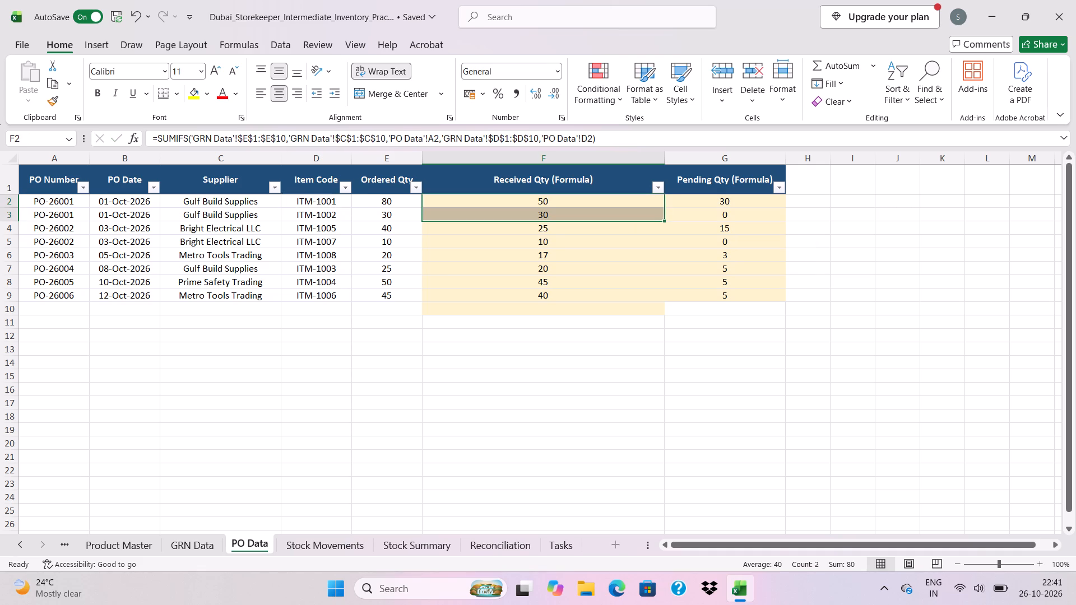
pyautogui.click(647, 200)
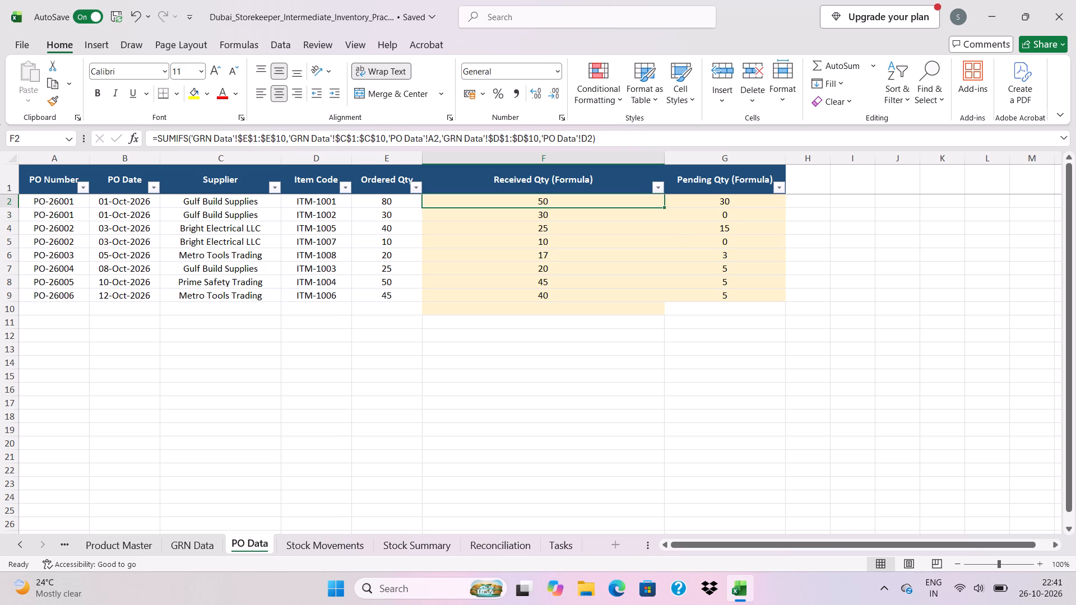
pyautogui.doubleClick(664, 207)
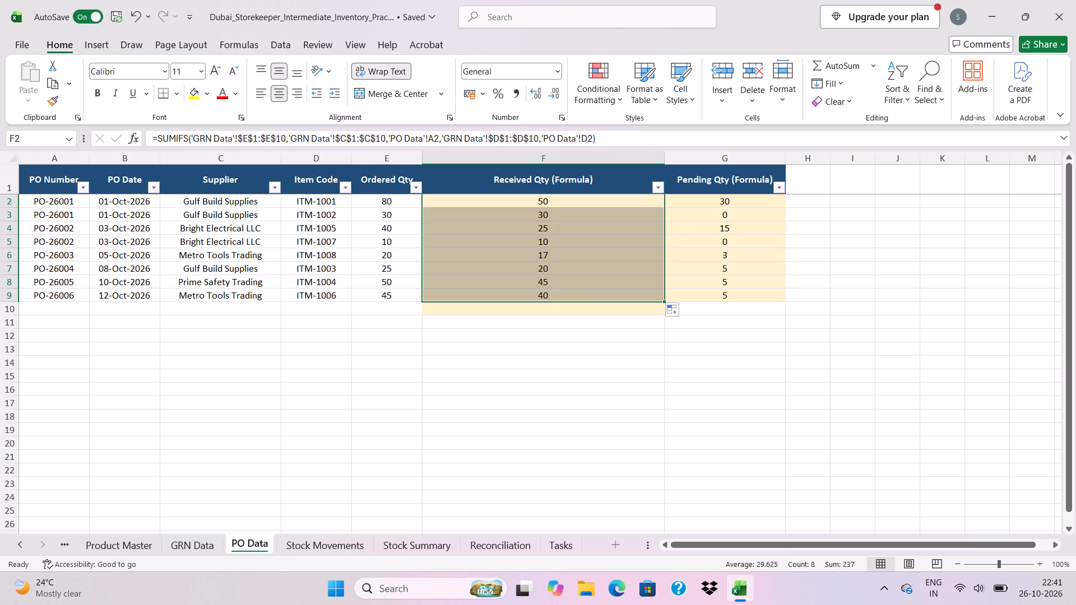
pyautogui.click(655, 202)
pyautogui.click(691, 200)
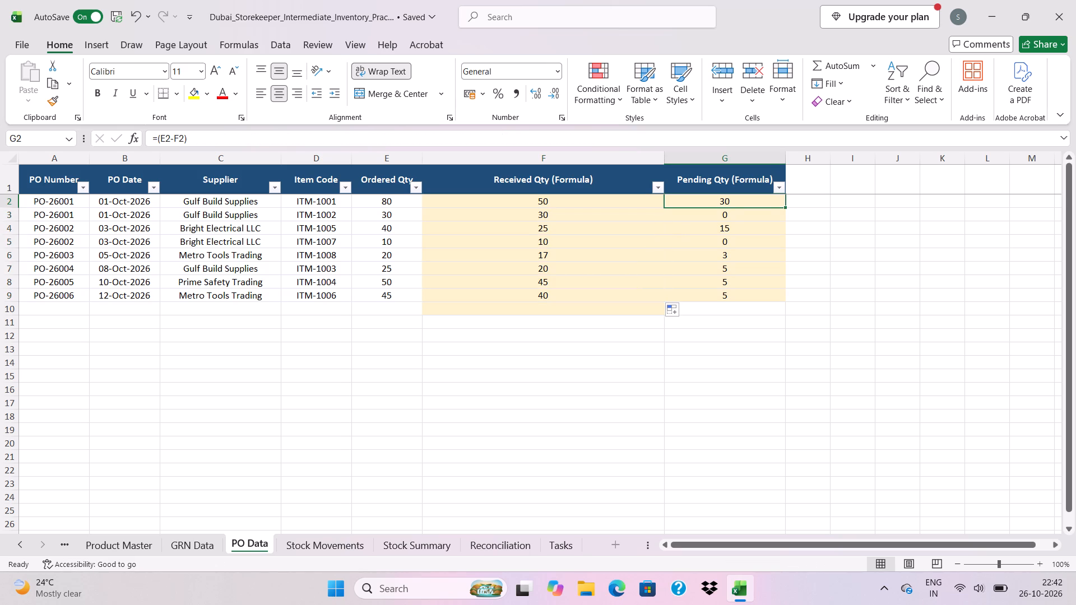
# Center the whole task table on the Tasks sheet both vertically and horizontally.
pyautogui.click(560, 552)
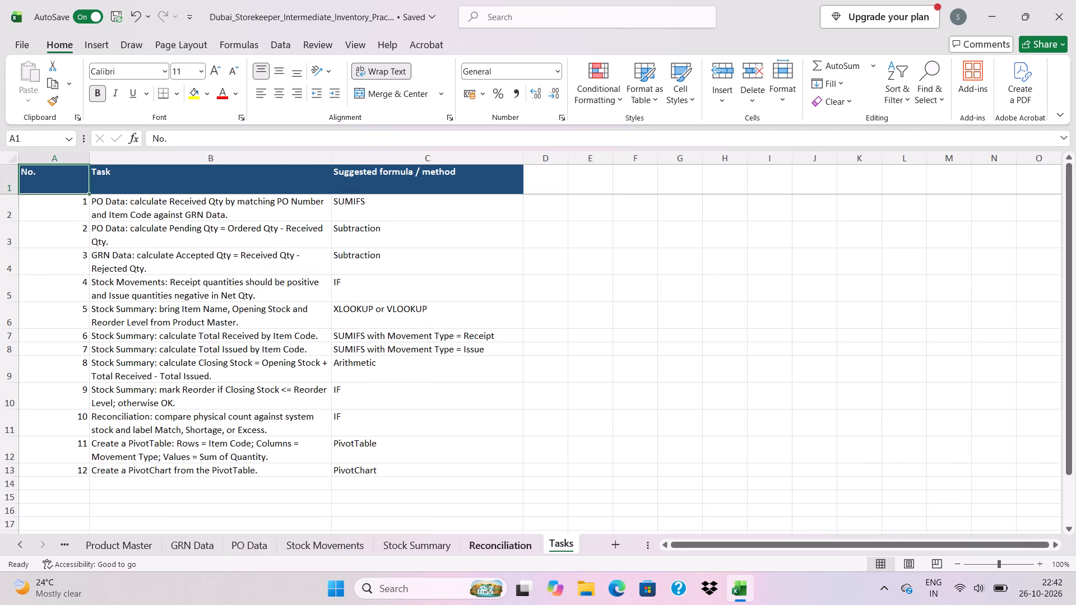
pyautogui.click(184, 379)
pyautogui.hotkey('ctrl', 'a')
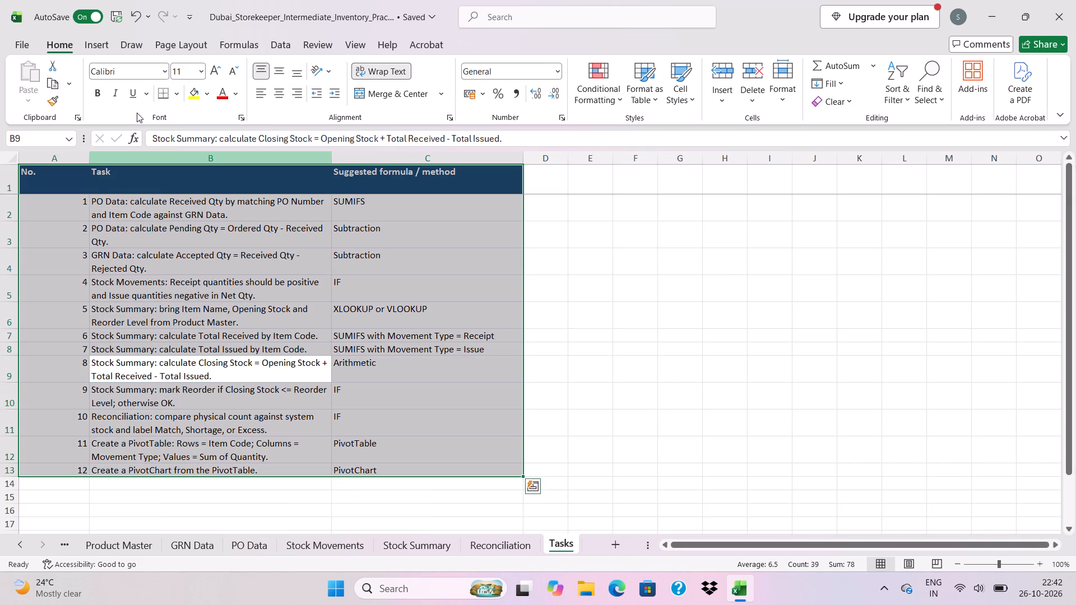
pyautogui.click(276, 72)
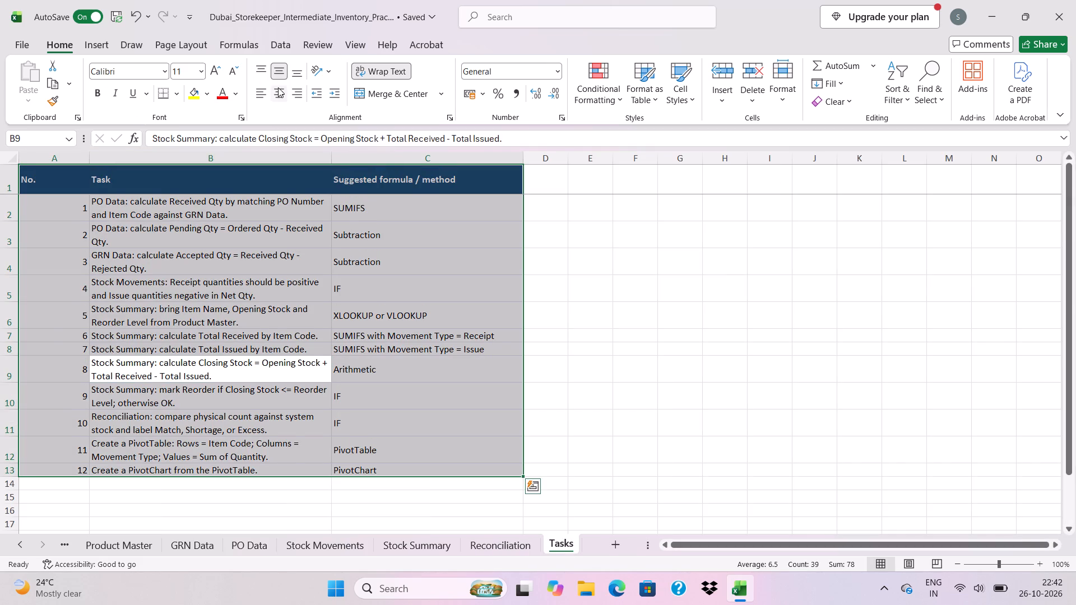
pyautogui.click(278, 87)
pyautogui.click(279, 177)
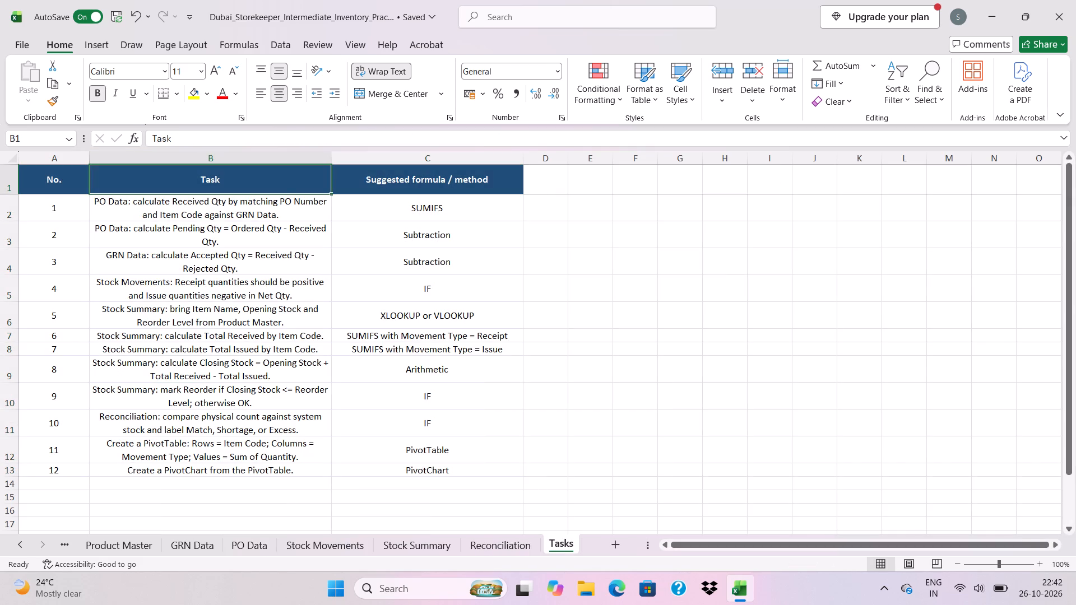
# Widen the Tasks sheet's Task column so each task fits on one line, and give all rows one uniform height.
pyautogui.moveTo(328, 163); pyautogui.dragTo(496, 169)
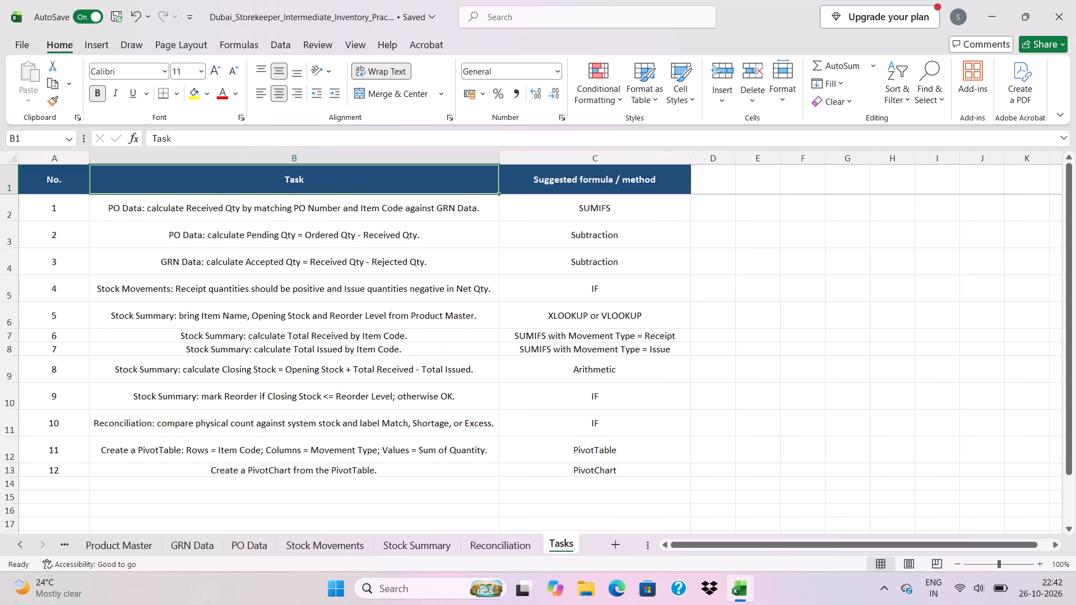
pyautogui.moveTo(503, 160); pyautogui.dragTo(601, 156)
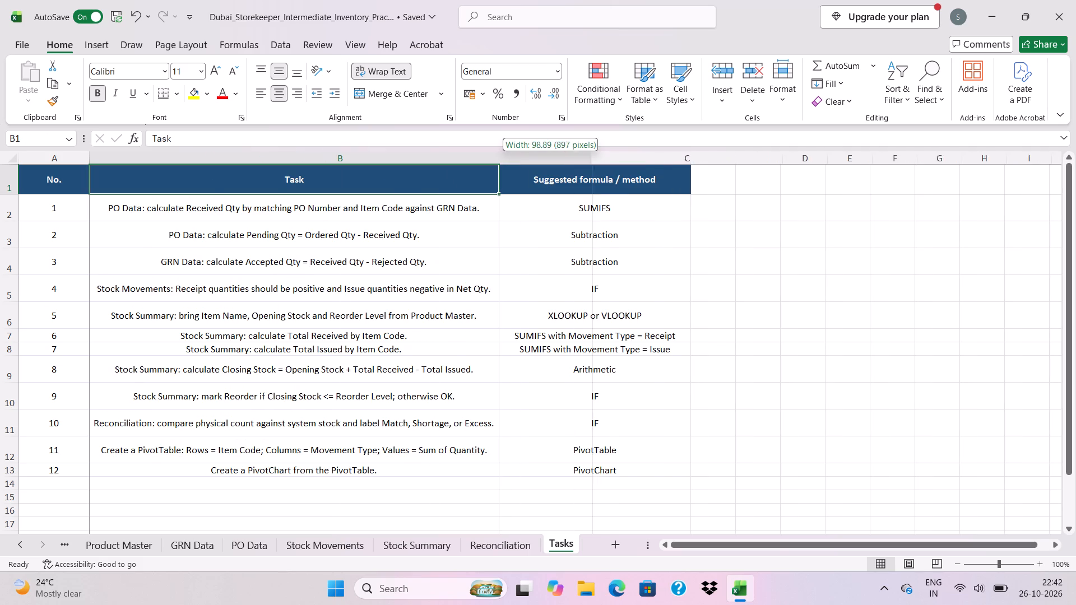
pyautogui.moveTo(601, 156); pyautogui.dragTo(602, 156)
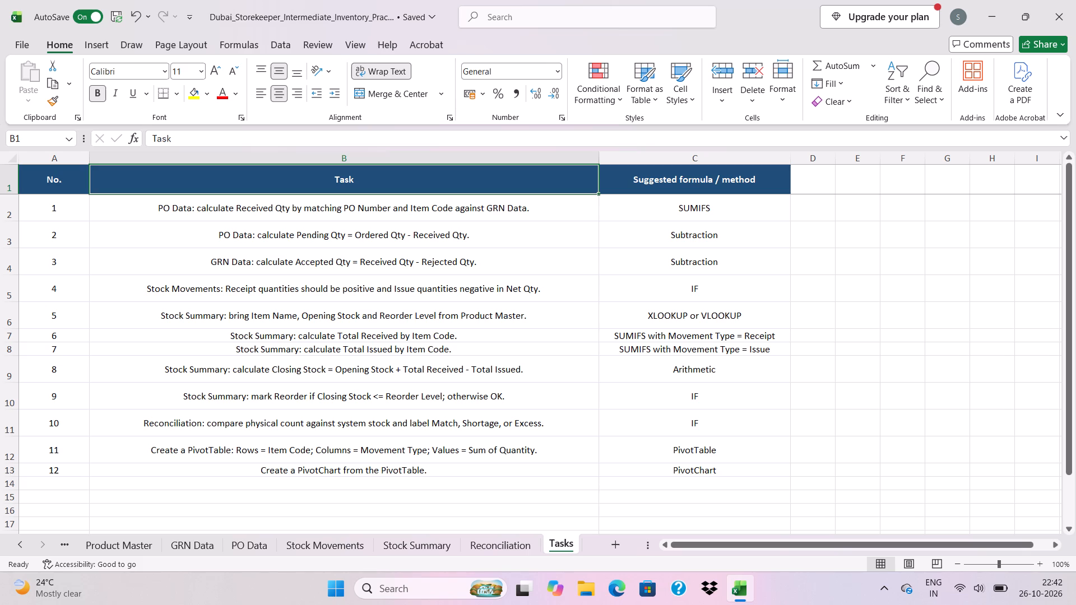
pyautogui.click(18, 159)
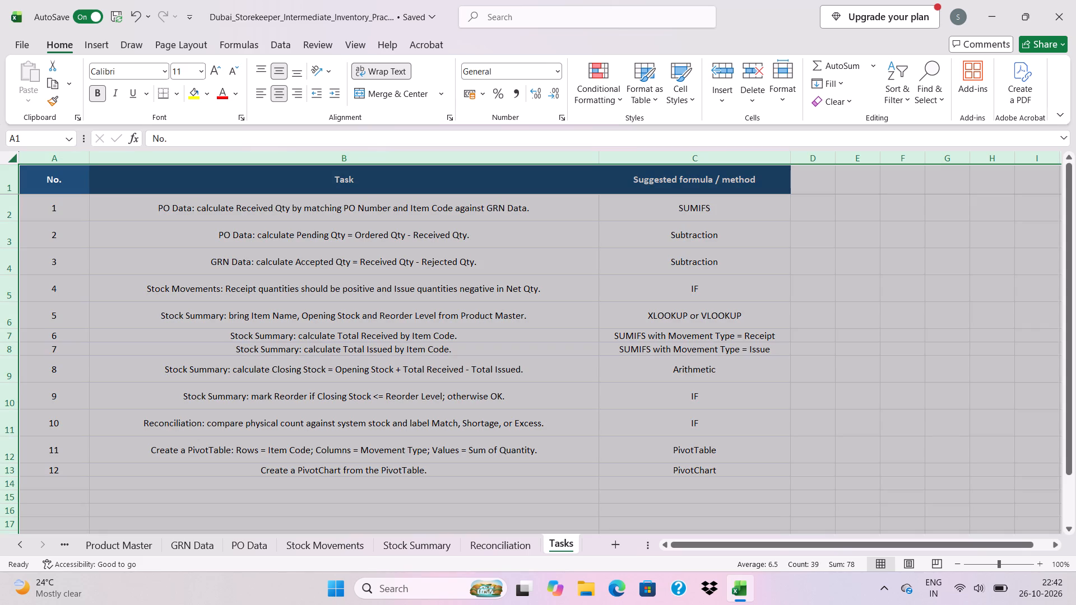
pyautogui.moveTo(18, 193); pyautogui.dragTo(18, 192)
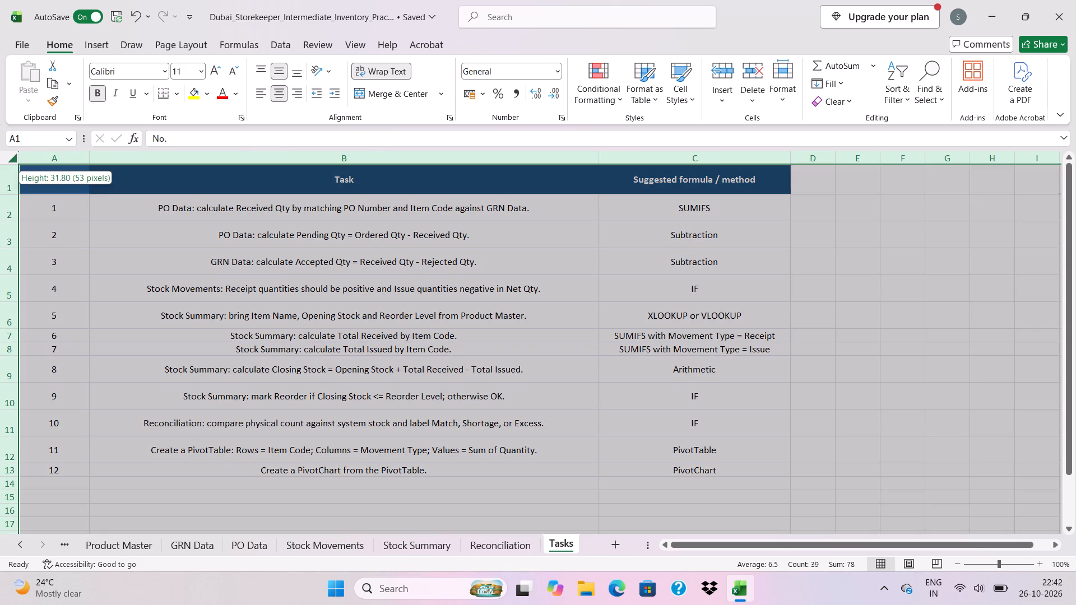
pyautogui.moveTo(18, 192); pyautogui.dragTo(19, 188)
pyautogui.click(99, 327)
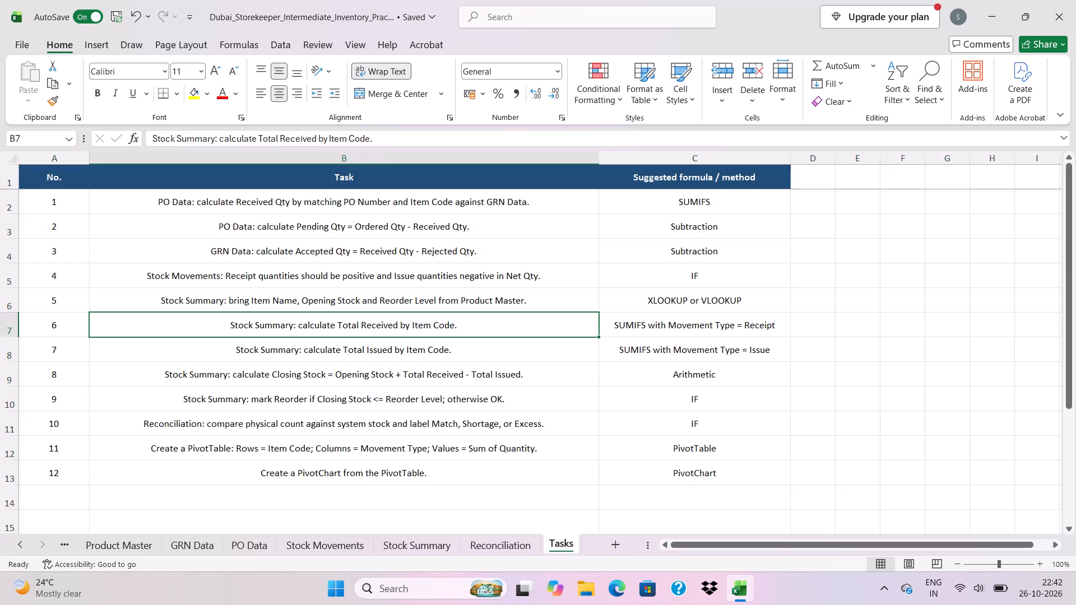
# Go to the empty Stock Status cell H2 on the Stock Summary sheet.
pyautogui.scroll(-1, 234, 413)
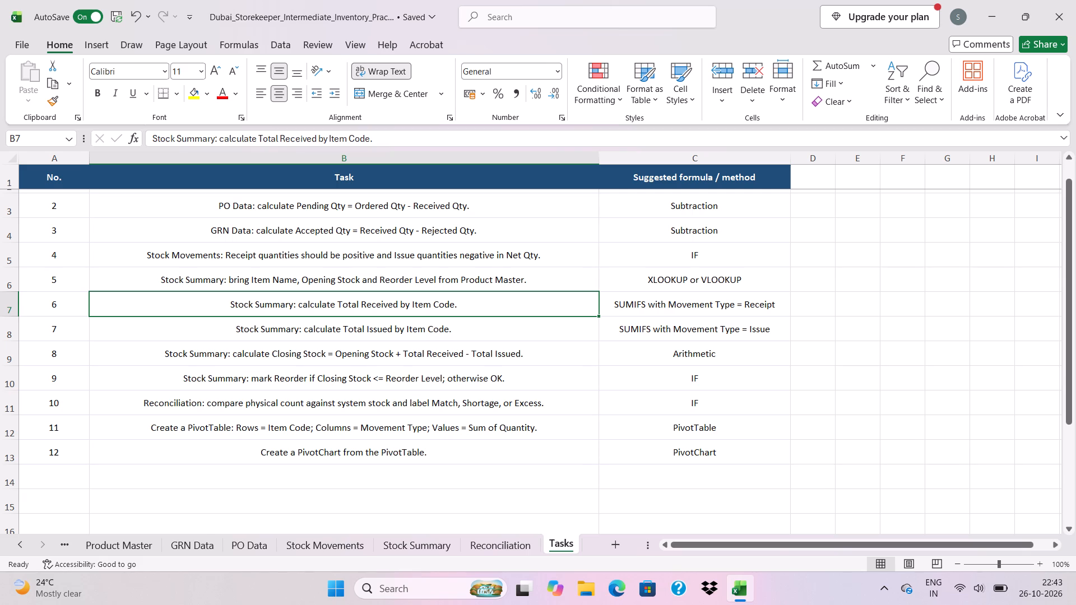
pyautogui.click(64, 543)
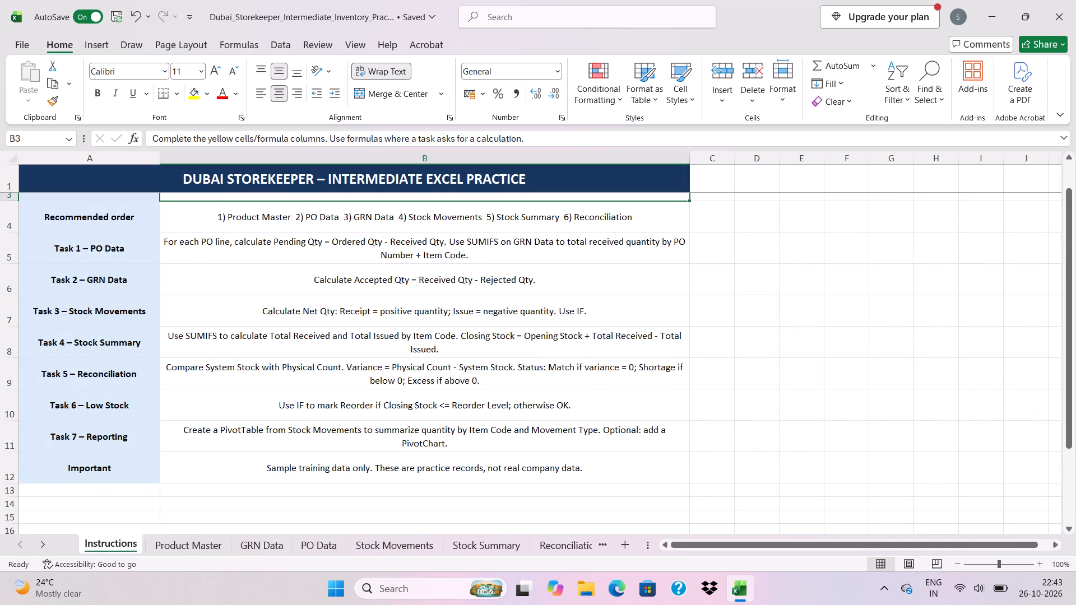
pyautogui.click(477, 547)
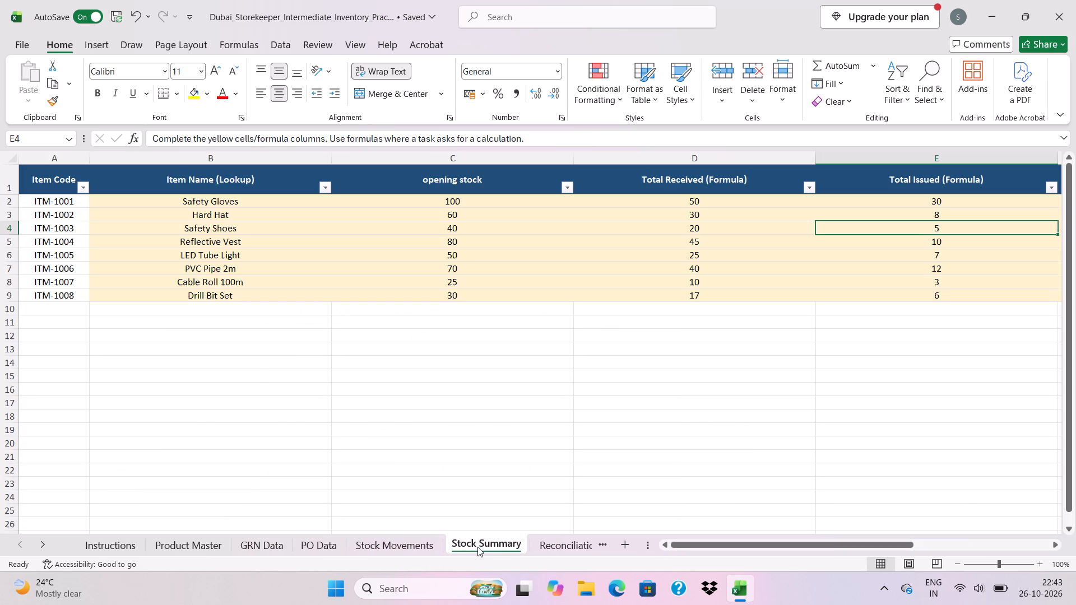
pyautogui.hscroll(-3, 797, 311)
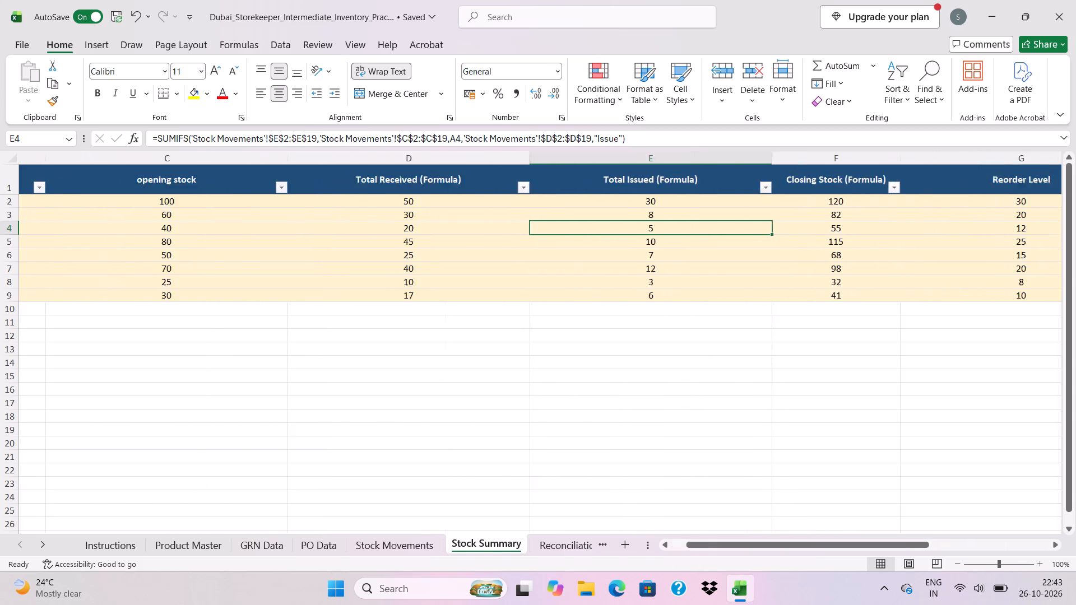
pyautogui.hscroll(-2, 797, 311)
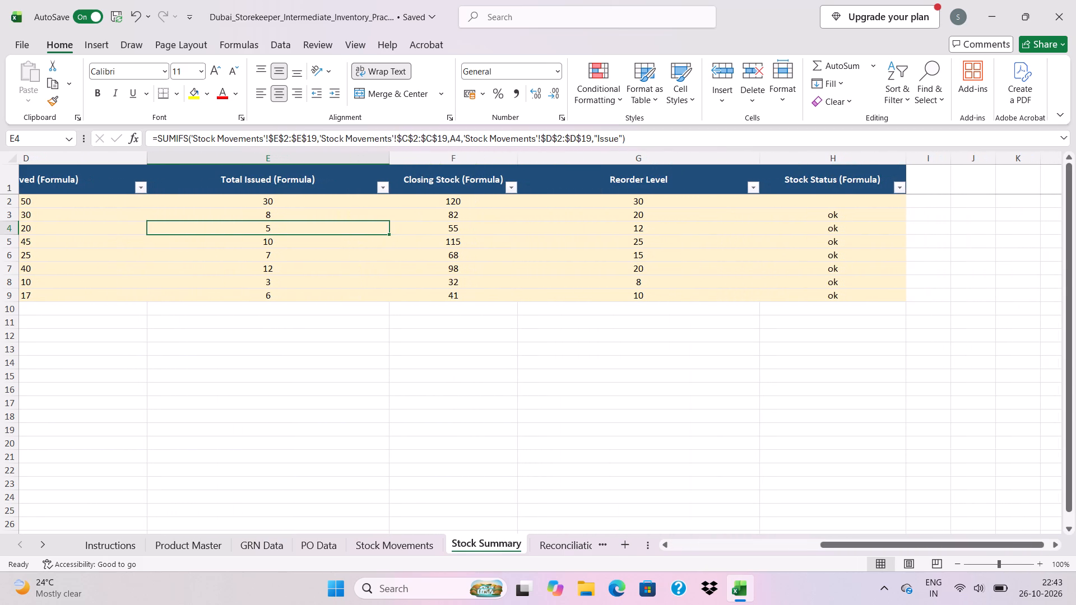
pyautogui.click(840, 202)
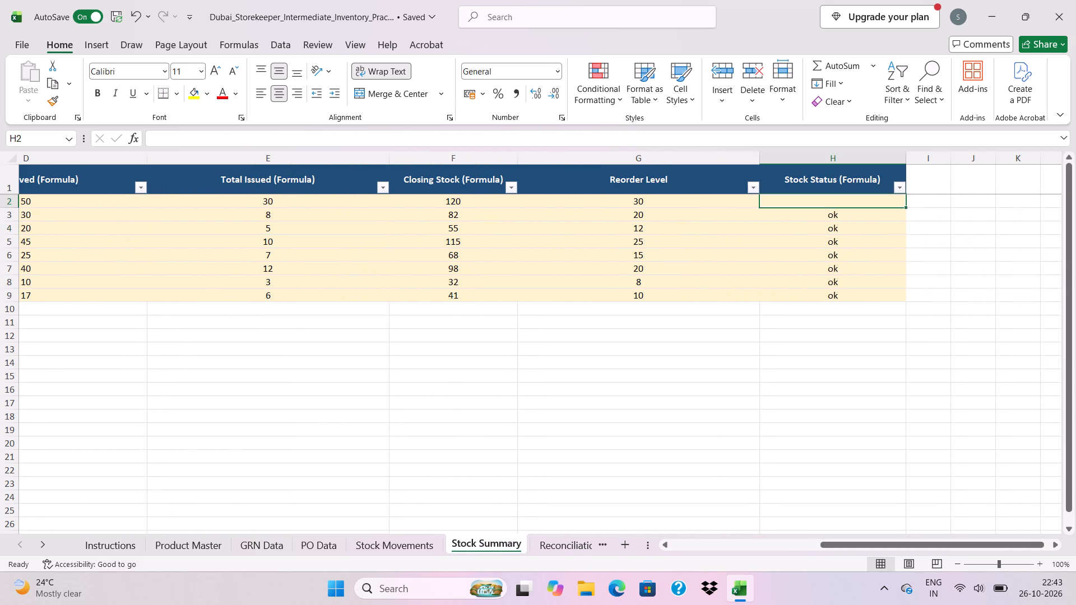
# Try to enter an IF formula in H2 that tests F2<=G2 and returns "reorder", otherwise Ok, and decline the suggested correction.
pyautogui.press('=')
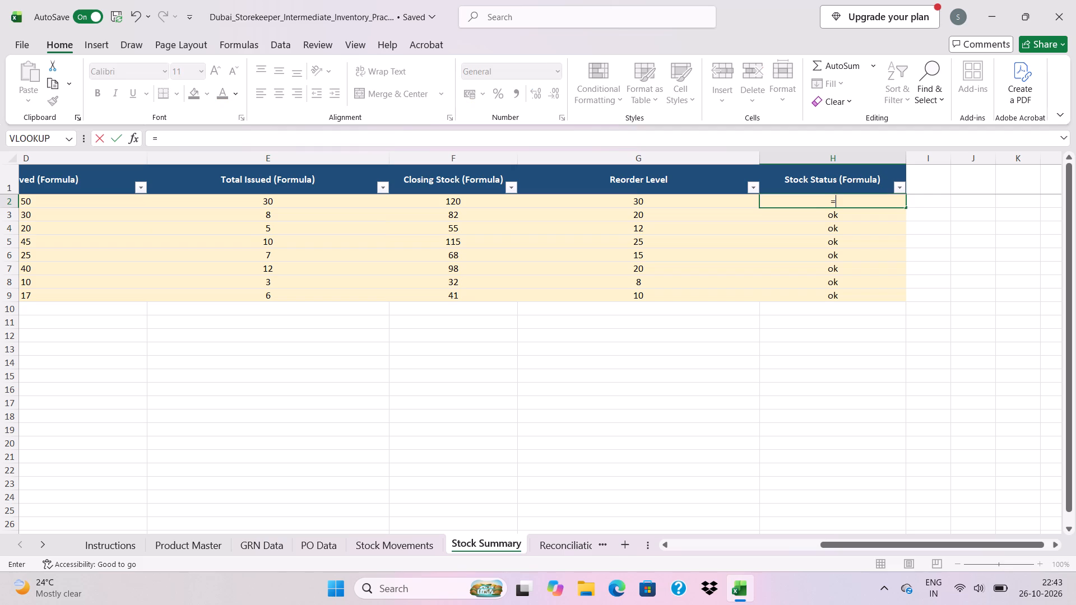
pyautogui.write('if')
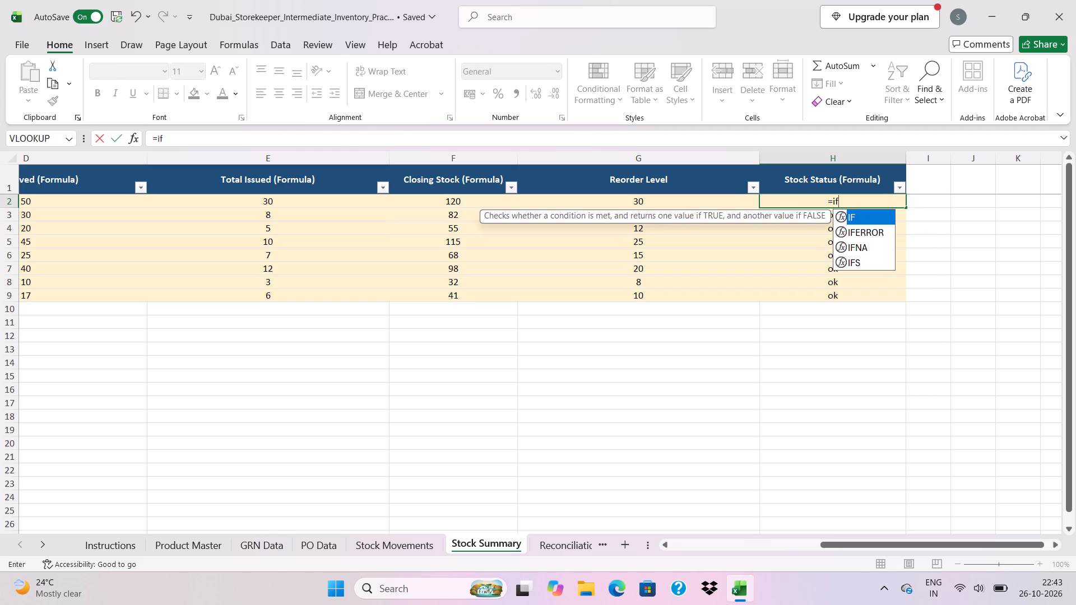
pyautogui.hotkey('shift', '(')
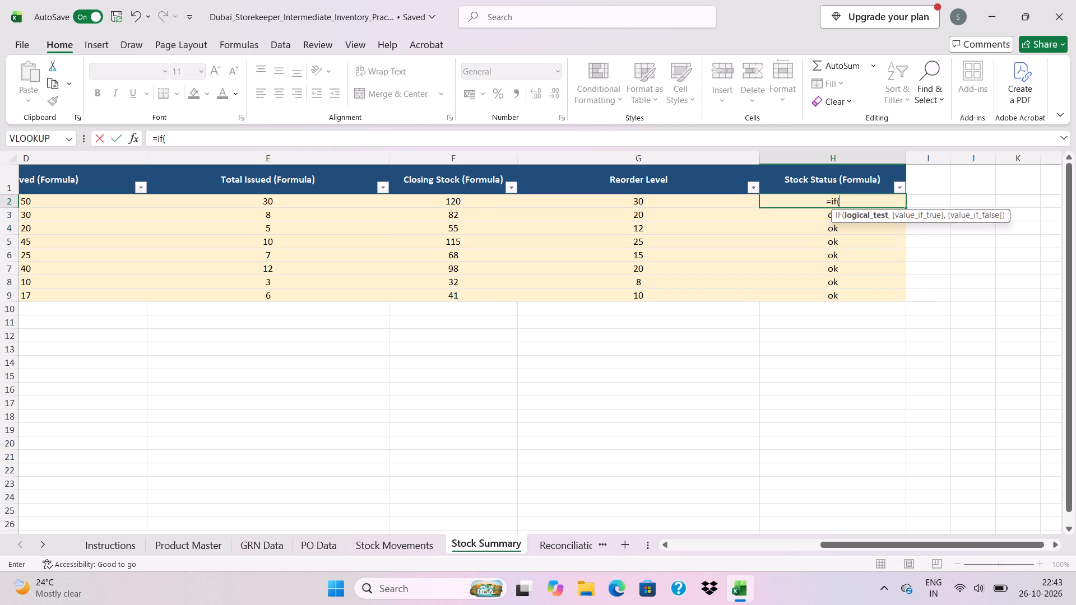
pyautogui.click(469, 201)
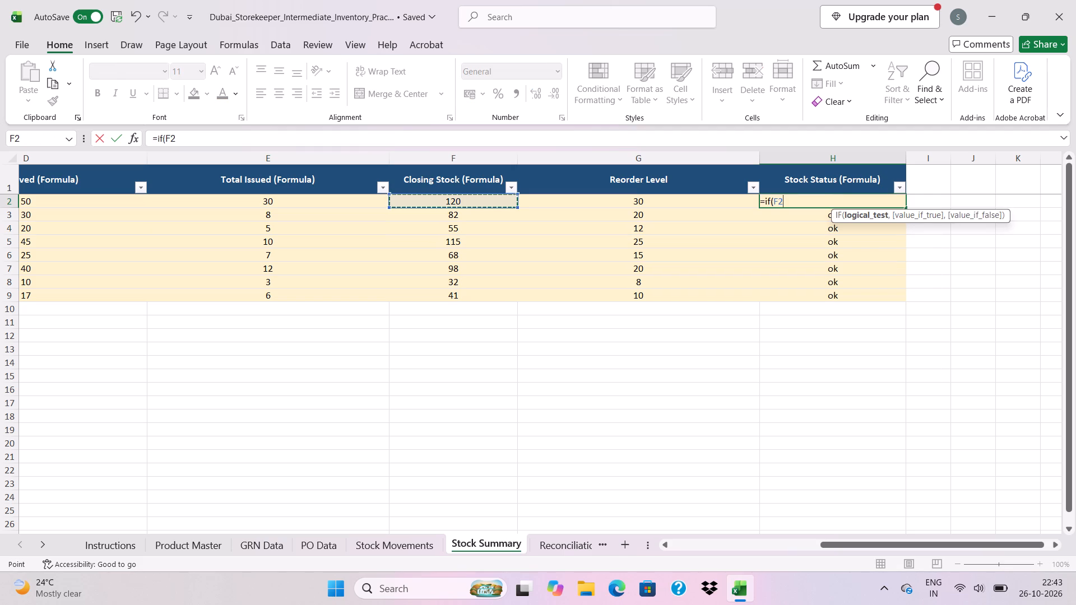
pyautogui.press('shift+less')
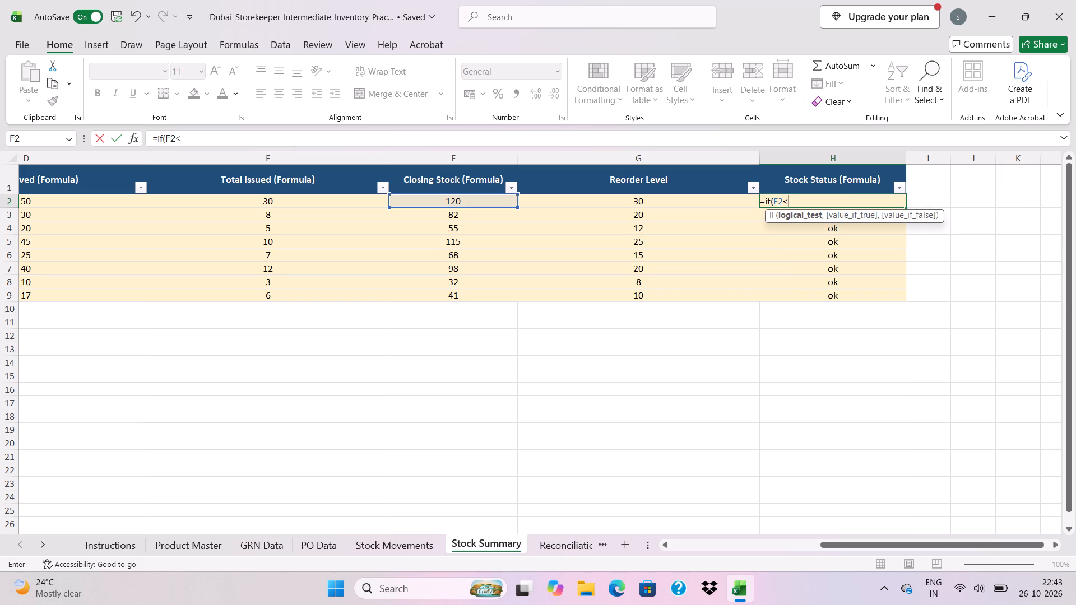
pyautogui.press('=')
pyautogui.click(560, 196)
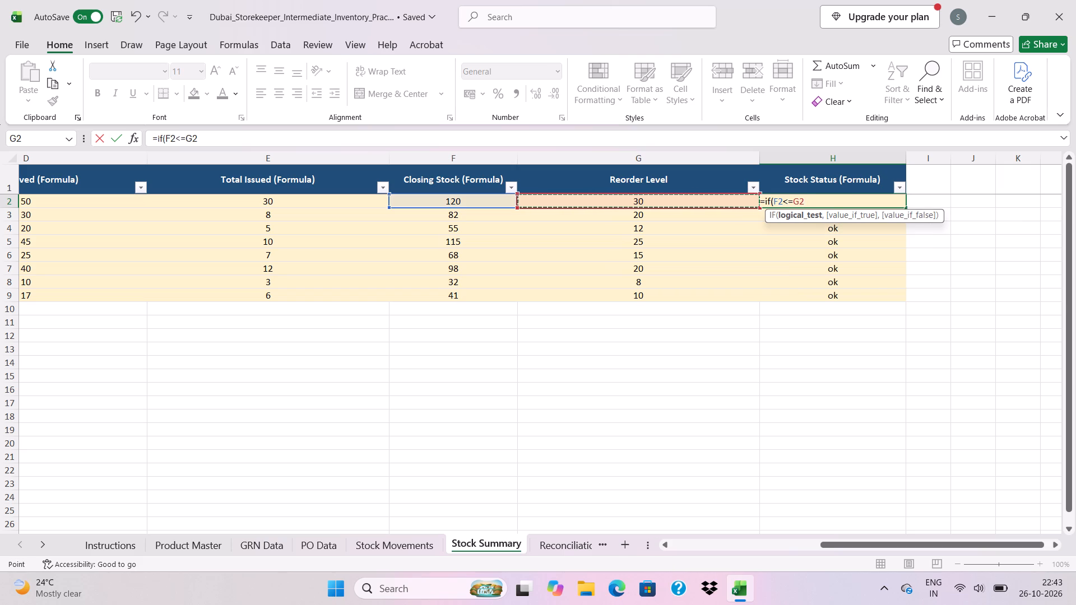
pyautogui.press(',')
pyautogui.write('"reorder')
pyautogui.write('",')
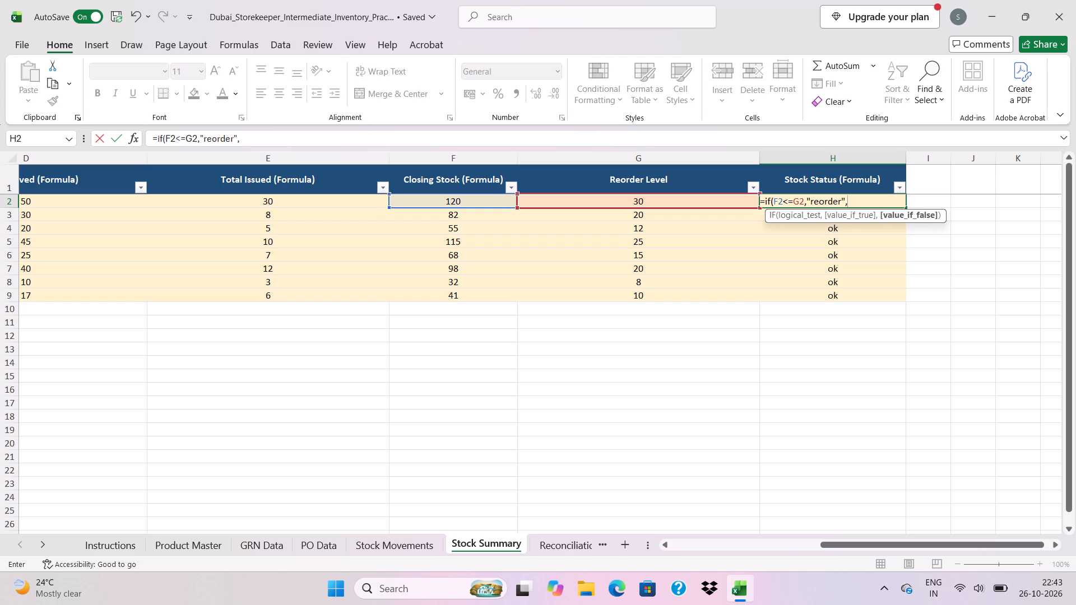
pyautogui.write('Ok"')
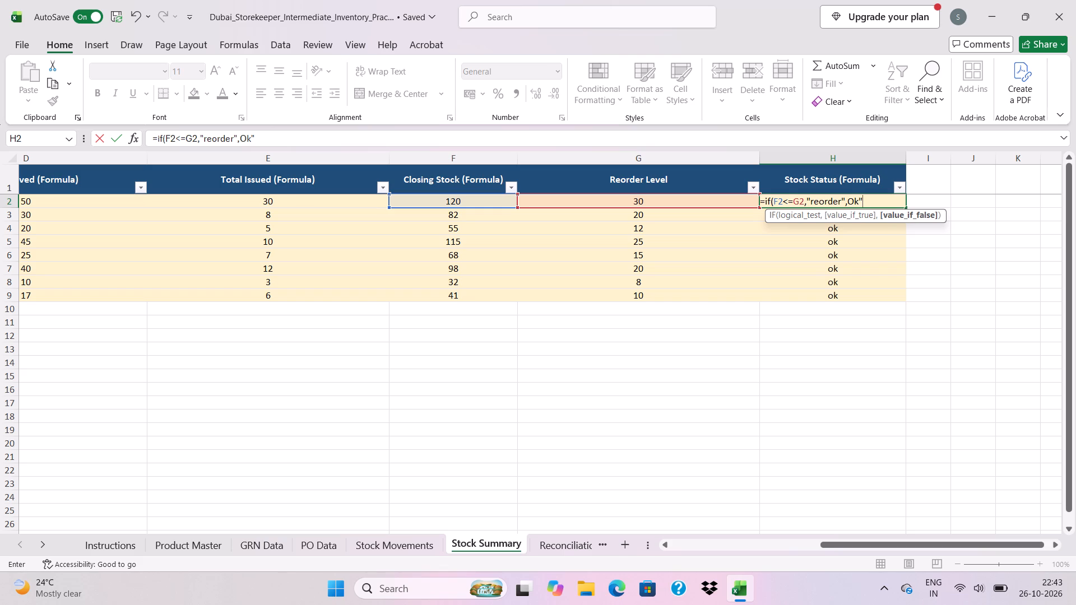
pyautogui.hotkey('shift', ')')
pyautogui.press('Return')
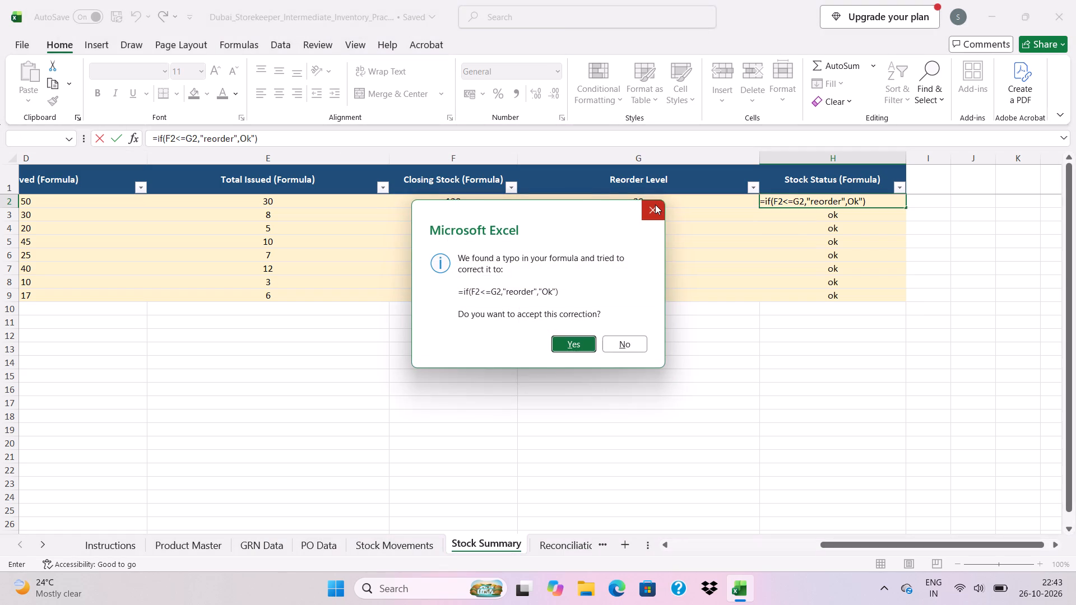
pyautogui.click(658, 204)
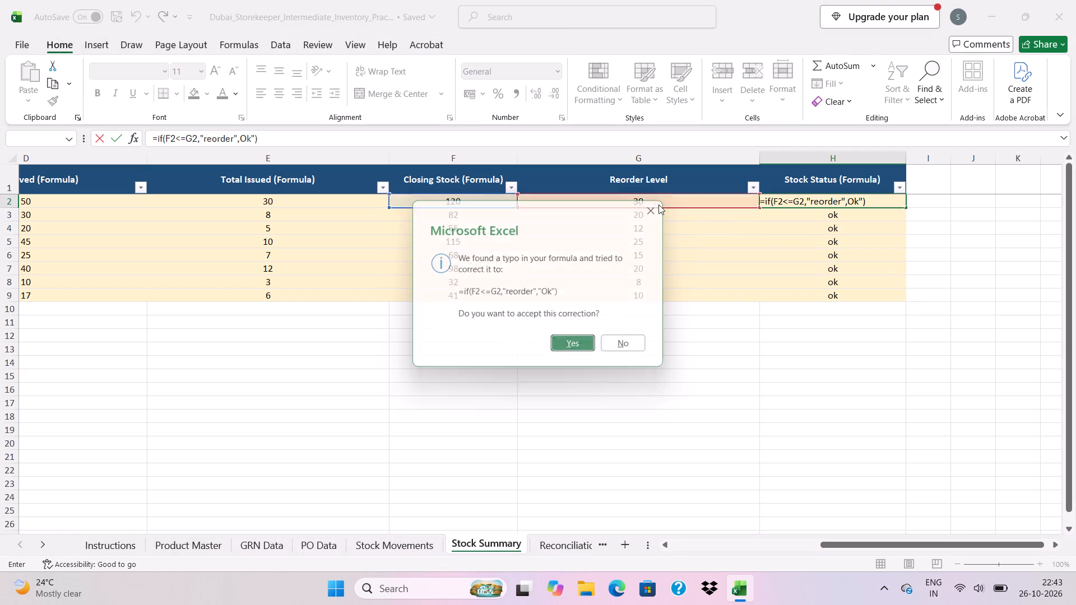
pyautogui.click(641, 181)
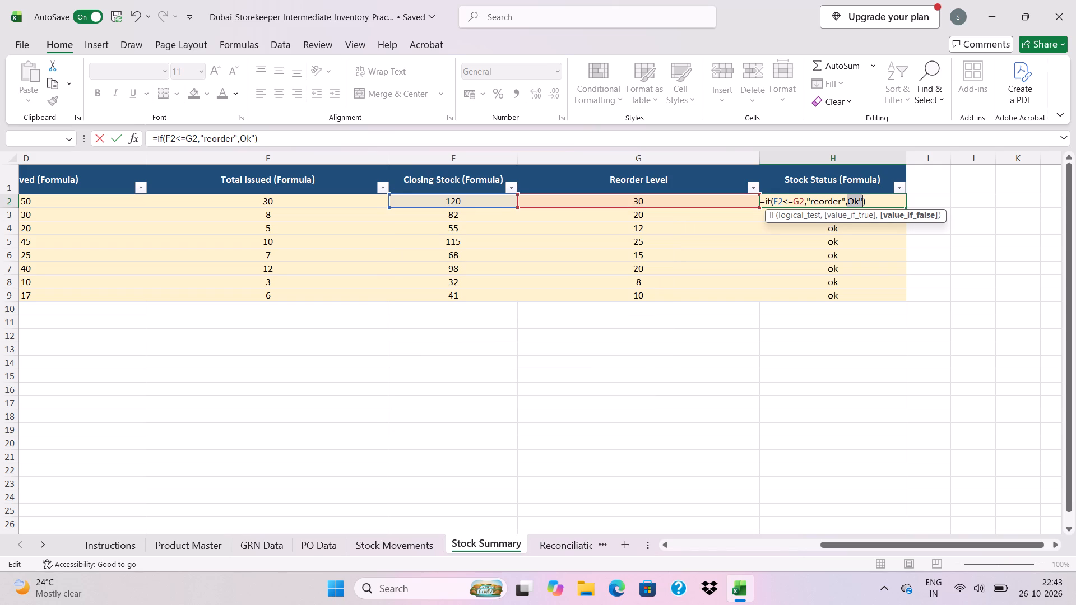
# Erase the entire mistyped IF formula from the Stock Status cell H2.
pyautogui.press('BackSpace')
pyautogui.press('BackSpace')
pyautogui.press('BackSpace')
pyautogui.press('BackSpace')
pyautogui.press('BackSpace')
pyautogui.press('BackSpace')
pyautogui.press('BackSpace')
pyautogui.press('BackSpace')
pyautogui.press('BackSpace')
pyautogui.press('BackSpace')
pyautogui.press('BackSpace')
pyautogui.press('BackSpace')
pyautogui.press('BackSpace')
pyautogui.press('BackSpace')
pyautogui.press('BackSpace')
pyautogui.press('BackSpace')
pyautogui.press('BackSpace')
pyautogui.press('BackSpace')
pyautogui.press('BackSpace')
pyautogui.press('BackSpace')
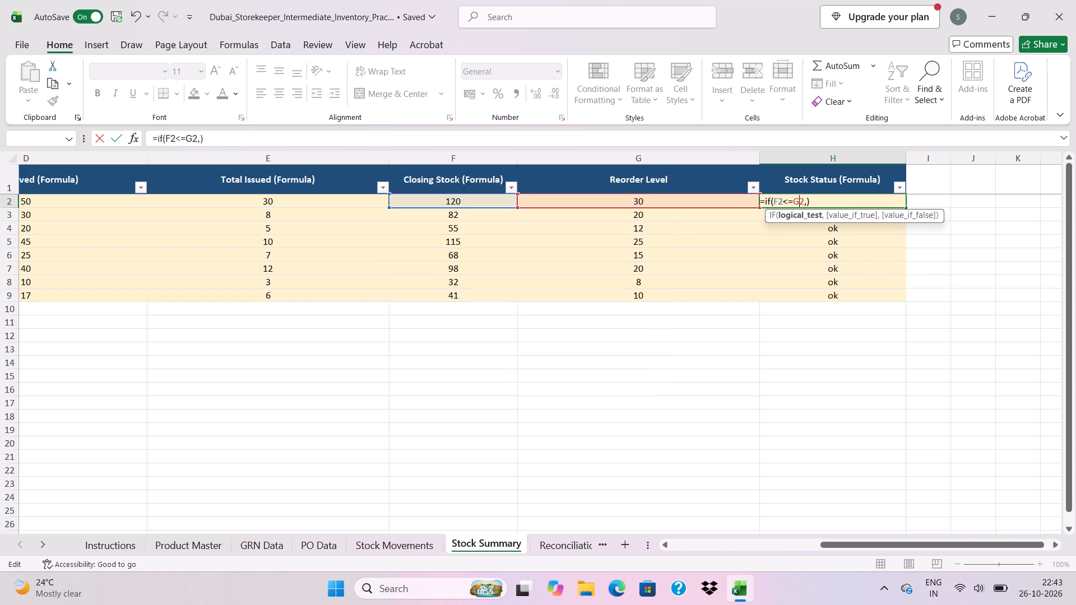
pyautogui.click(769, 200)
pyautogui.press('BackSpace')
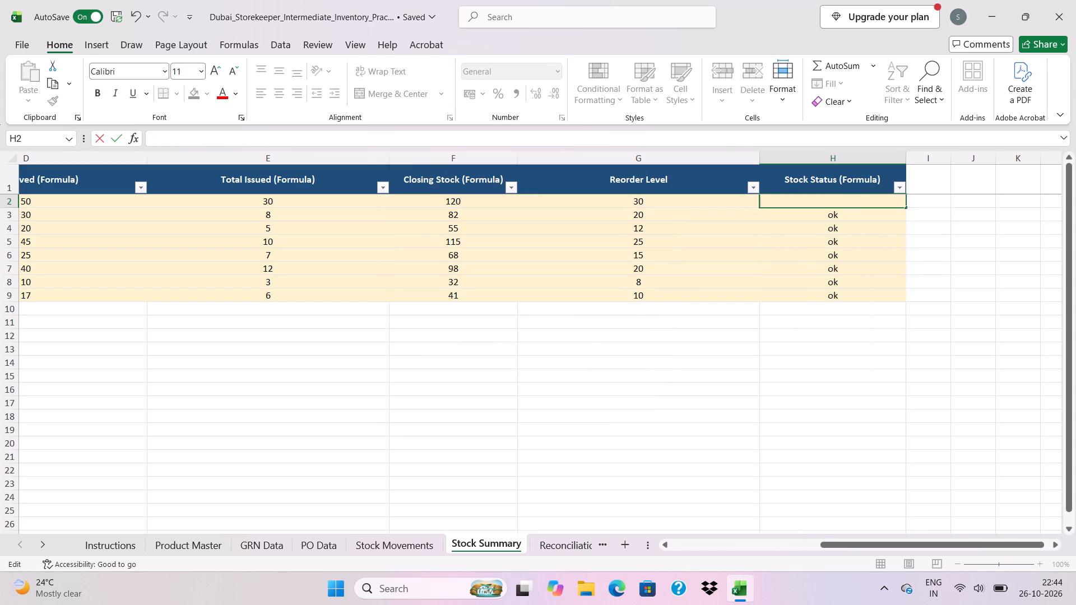
# Enter =IF(F2<=G2,"reorder","ok") in Stock Status cell H2 to compare Closing Stock with Reorder Level.
pyautogui.press('=')
pyautogui.write('if')
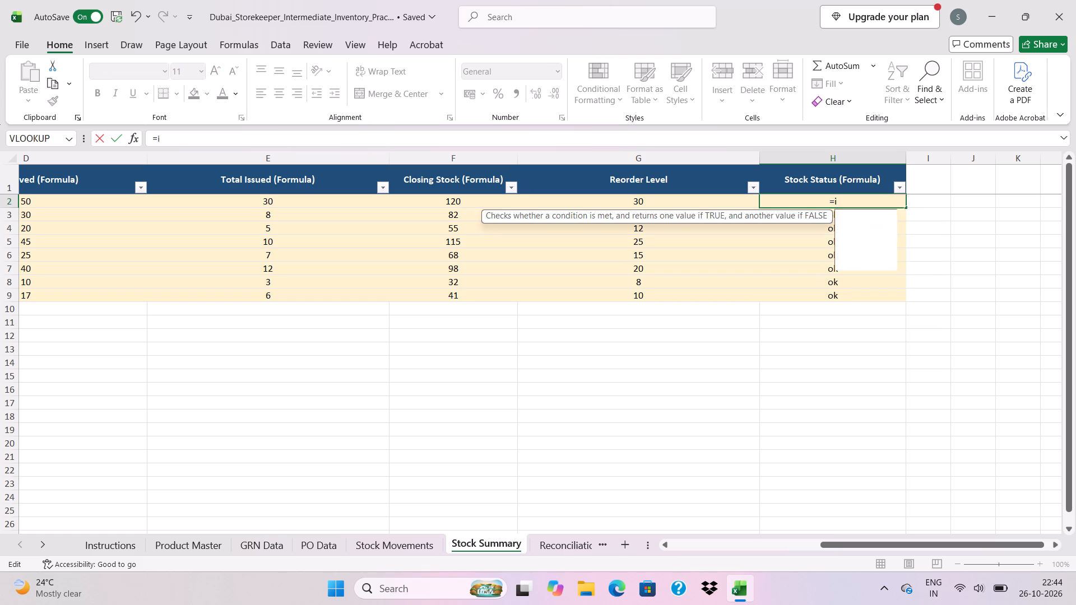
pyautogui.hotkey('shift', '(')
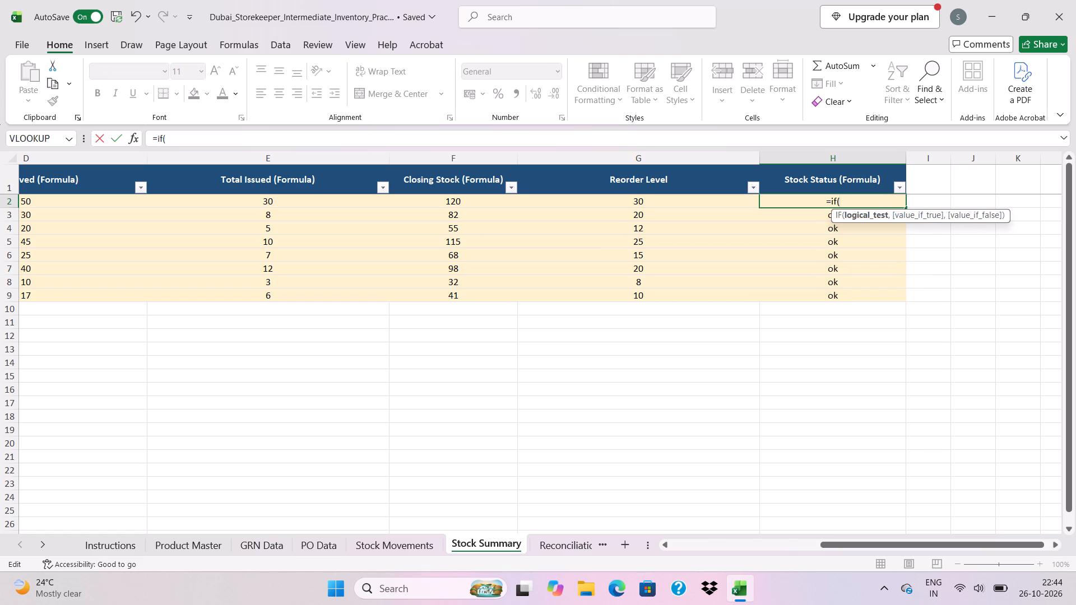
pyautogui.click(459, 199)
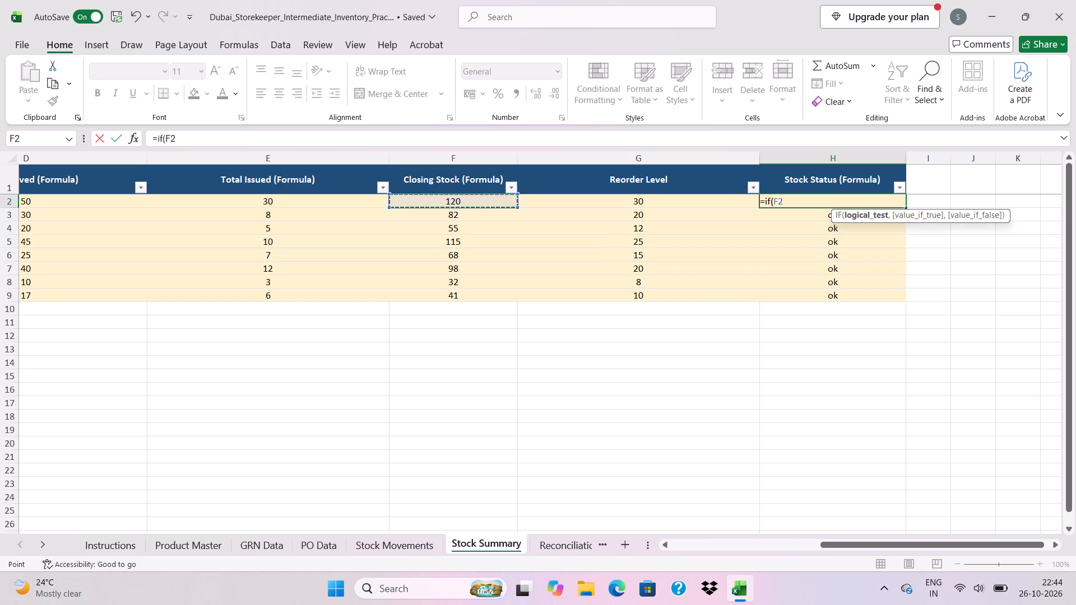
pyautogui.press('shift+less')
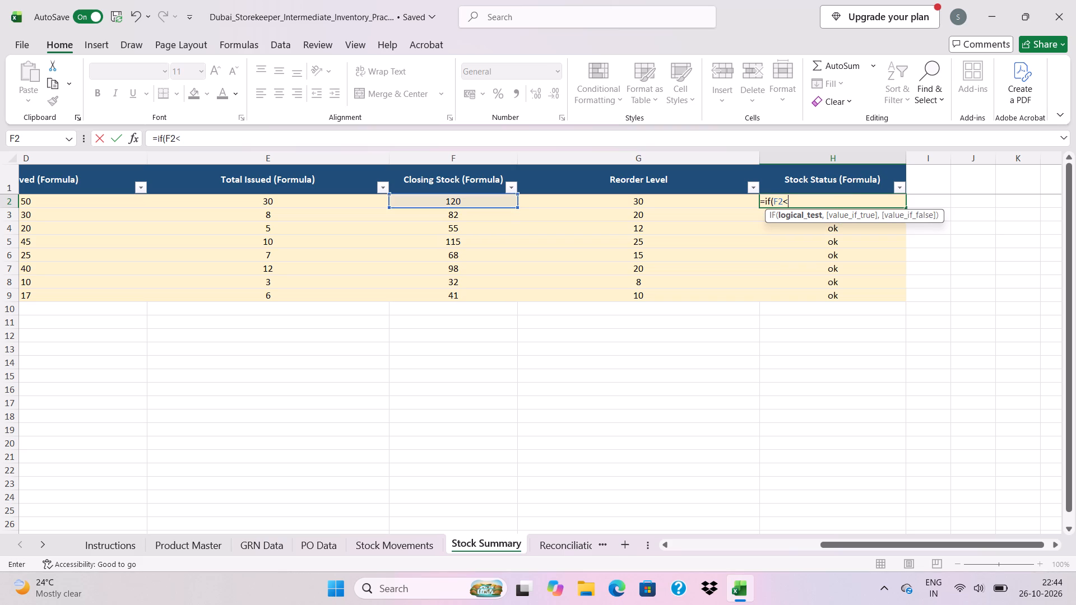
pyautogui.press('=')
pyautogui.click(553, 199)
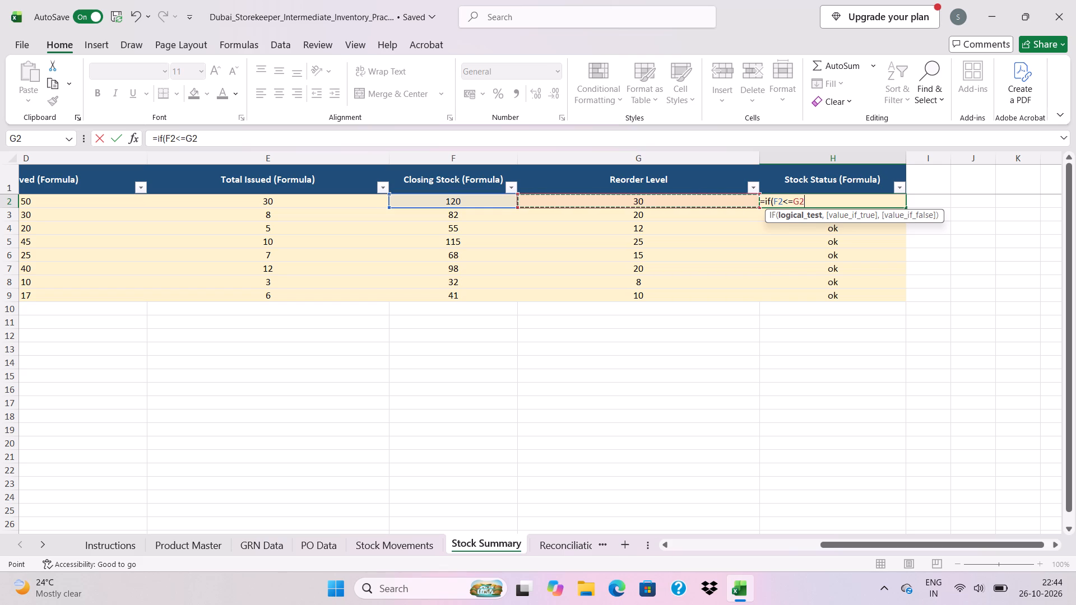
pyautogui.press(',')
pyautogui.hotkey('shift', '"')
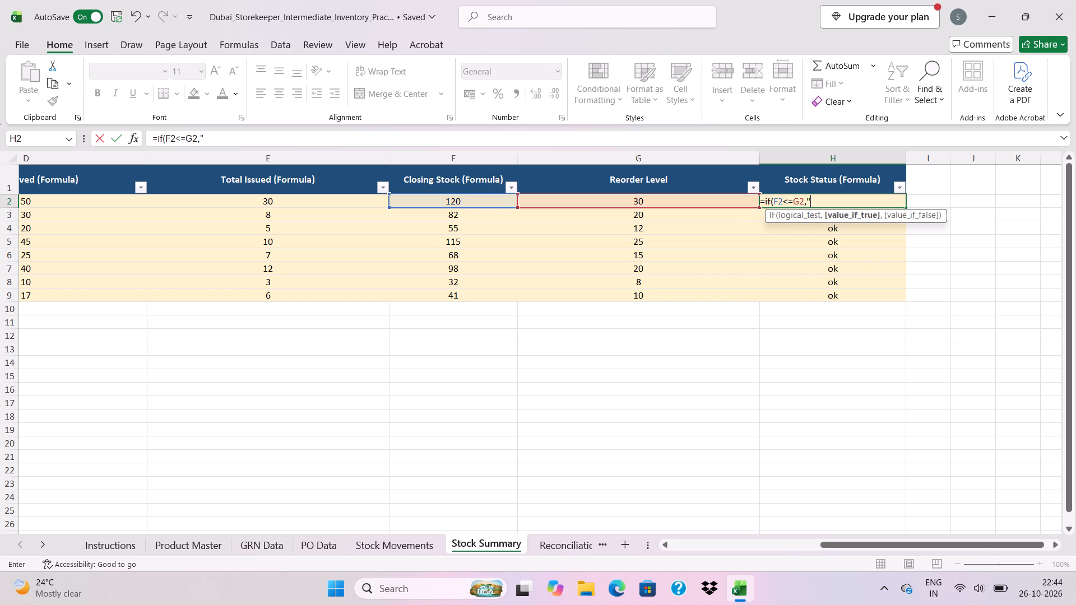
pyautogui.write('reorder')
pyautogui.write('",')
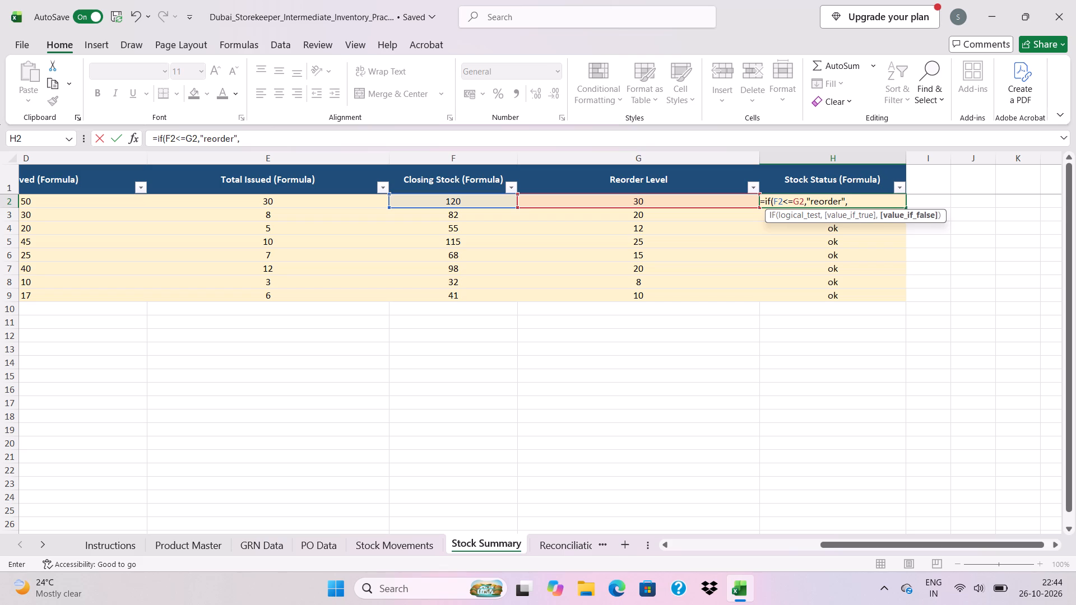
pyautogui.hotkey('shift', '"')
pyautogui.write('ok"')
pyautogui.hotkey('shift', ')')
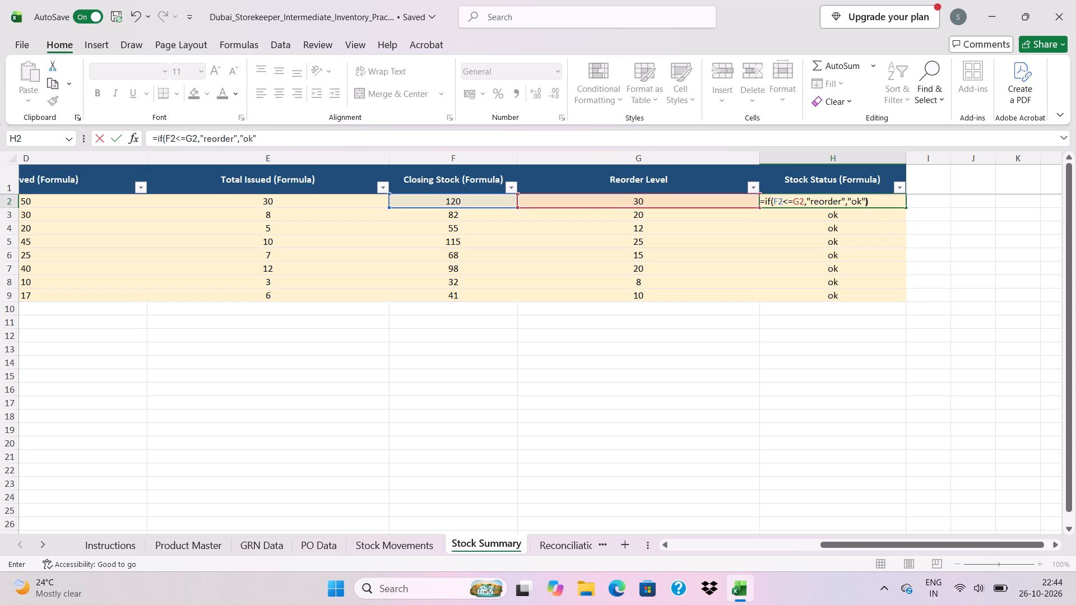
pyautogui.press('Return')
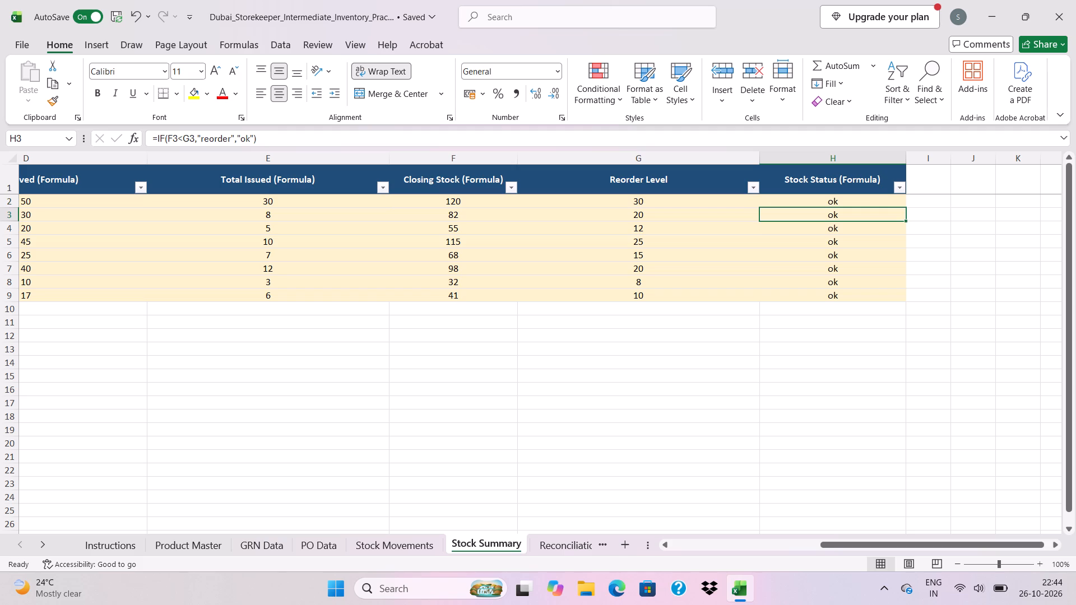
# Fill the Stock Status formula from H2 down through H9.
pyautogui.moveTo(833, 203); pyautogui.dragTo(902, 202)
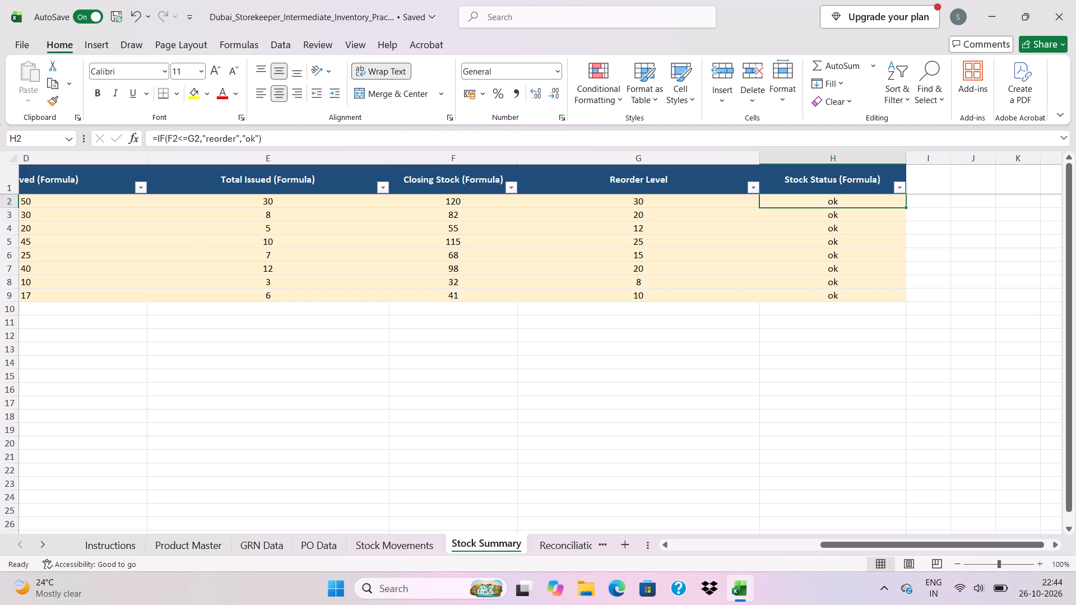
pyautogui.doubleClick(906, 206)
pyautogui.click(896, 205)
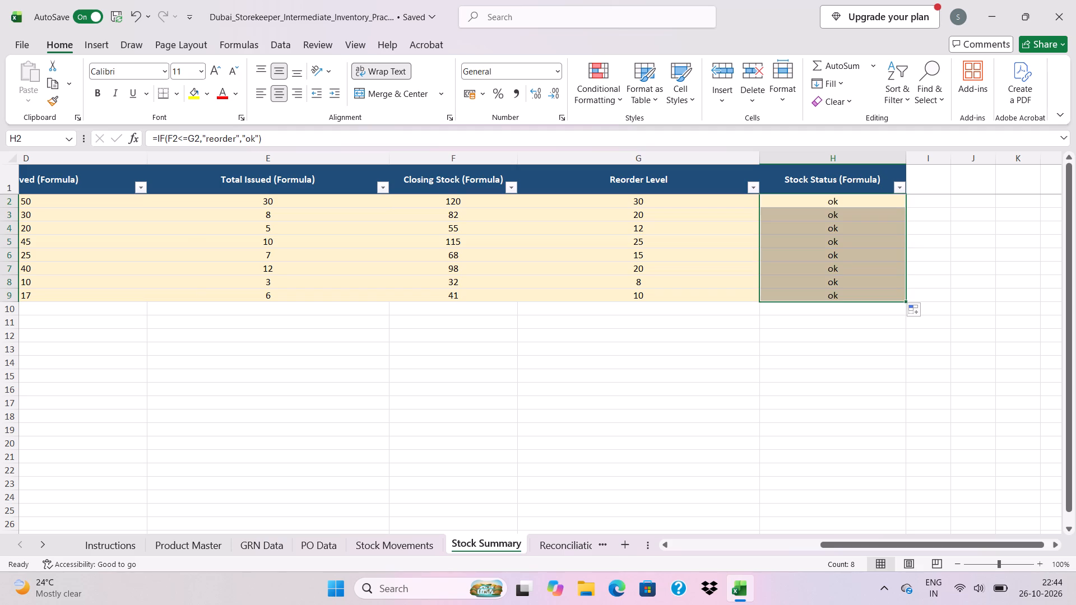
pyautogui.moveTo(905, 207); pyautogui.dragTo(906, 231)
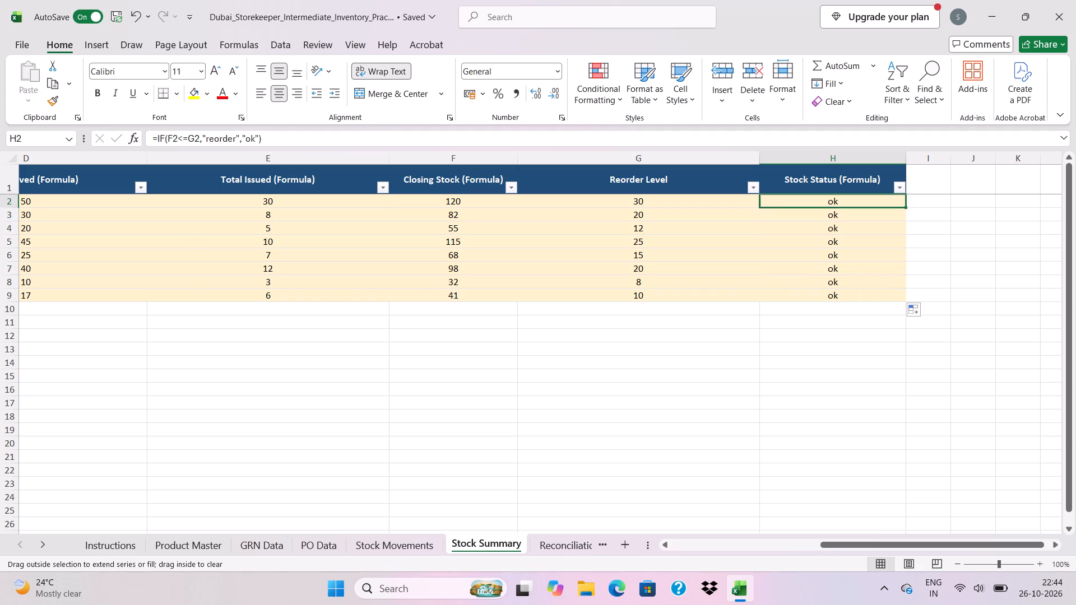
pyautogui.moveTo(906, 231); pyautogui.dragTo(911, 302)
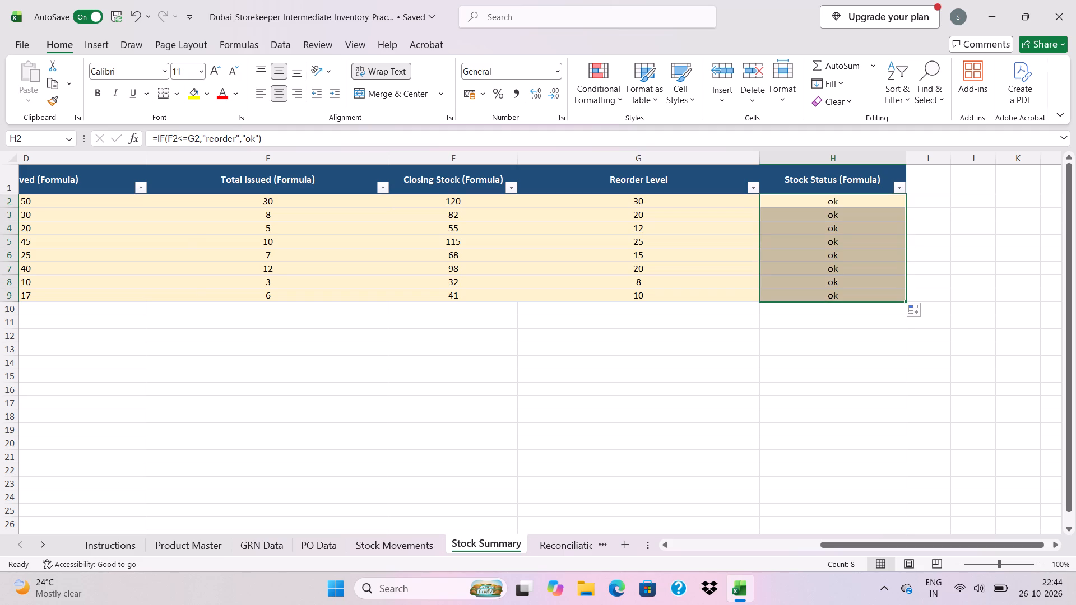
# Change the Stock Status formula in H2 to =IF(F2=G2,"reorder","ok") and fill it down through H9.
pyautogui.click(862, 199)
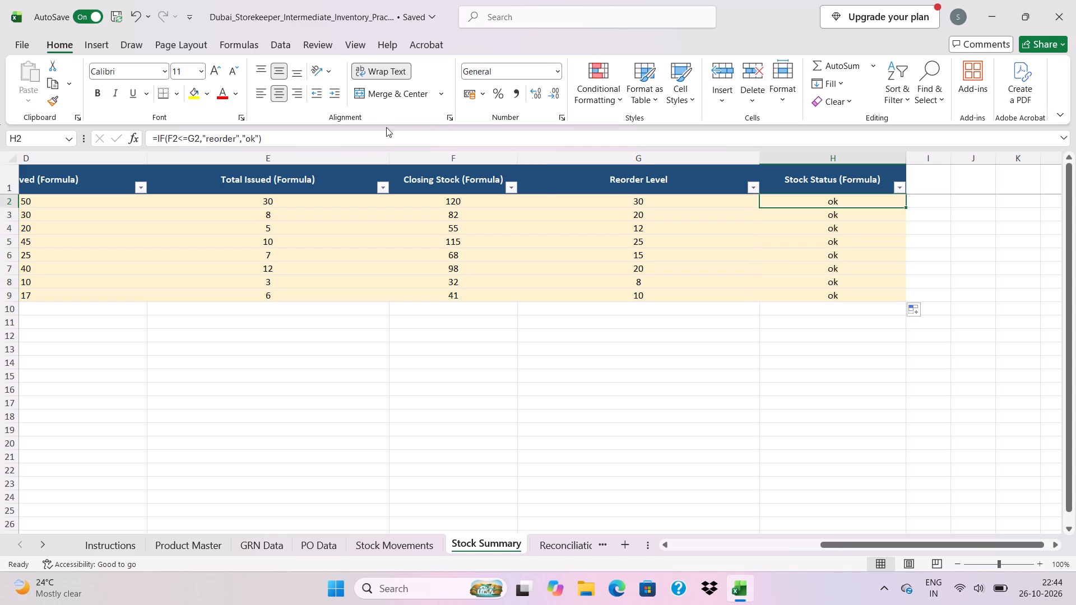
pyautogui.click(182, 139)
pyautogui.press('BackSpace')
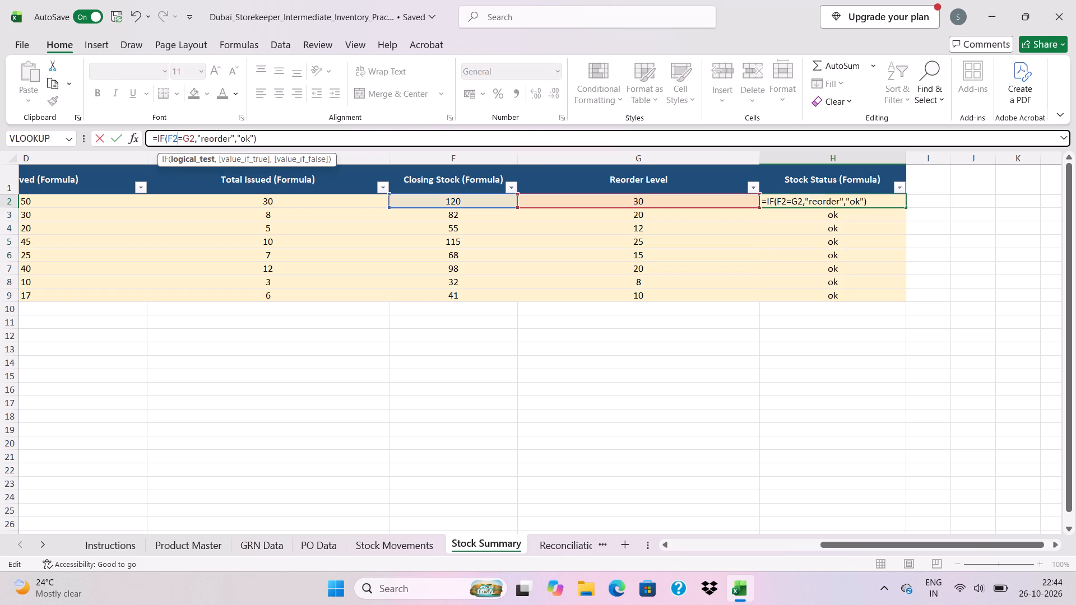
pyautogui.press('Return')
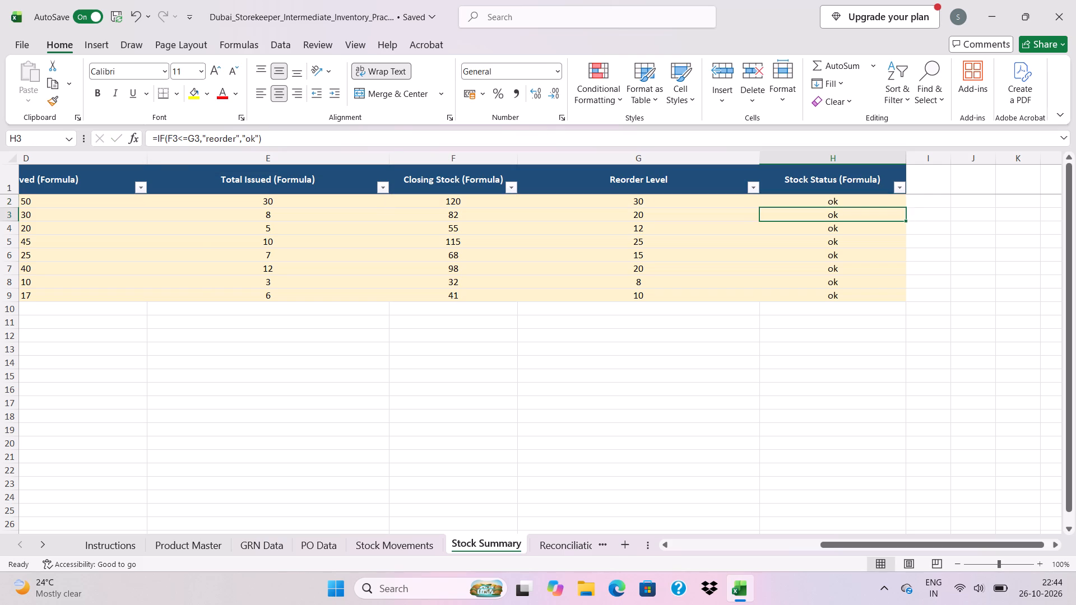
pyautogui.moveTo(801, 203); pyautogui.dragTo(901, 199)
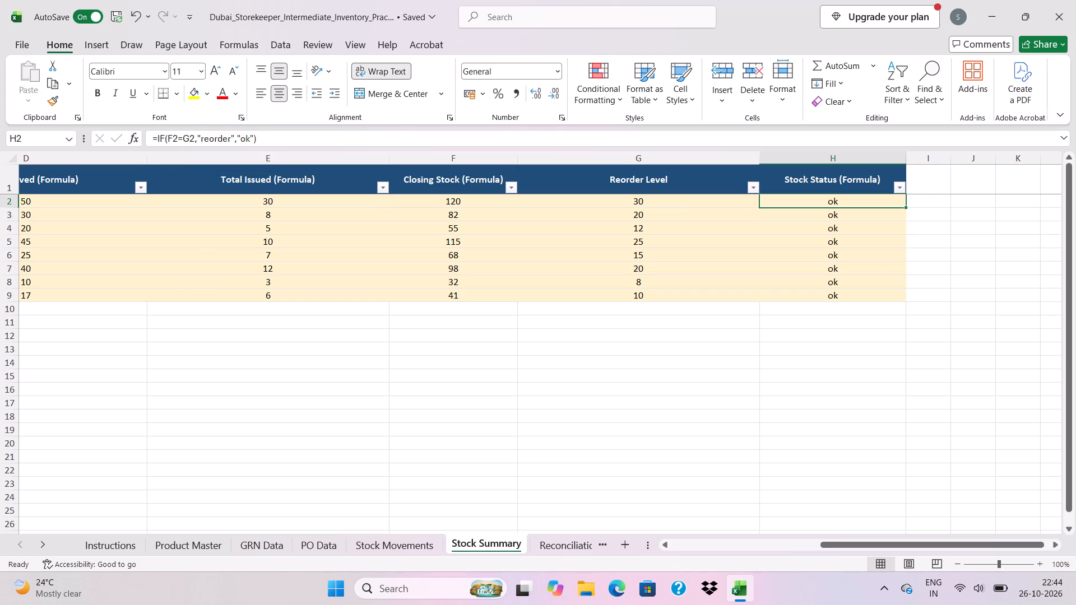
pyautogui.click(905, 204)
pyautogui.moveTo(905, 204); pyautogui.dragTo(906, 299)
# Change the Stock Status formula in H2 to =IF(F2<G2,"reorder","ok") and fill it down through H9.
pyautogui.click(850, 201)
pyautogui.click(178, 138)
pyautogui.press('shift+less')
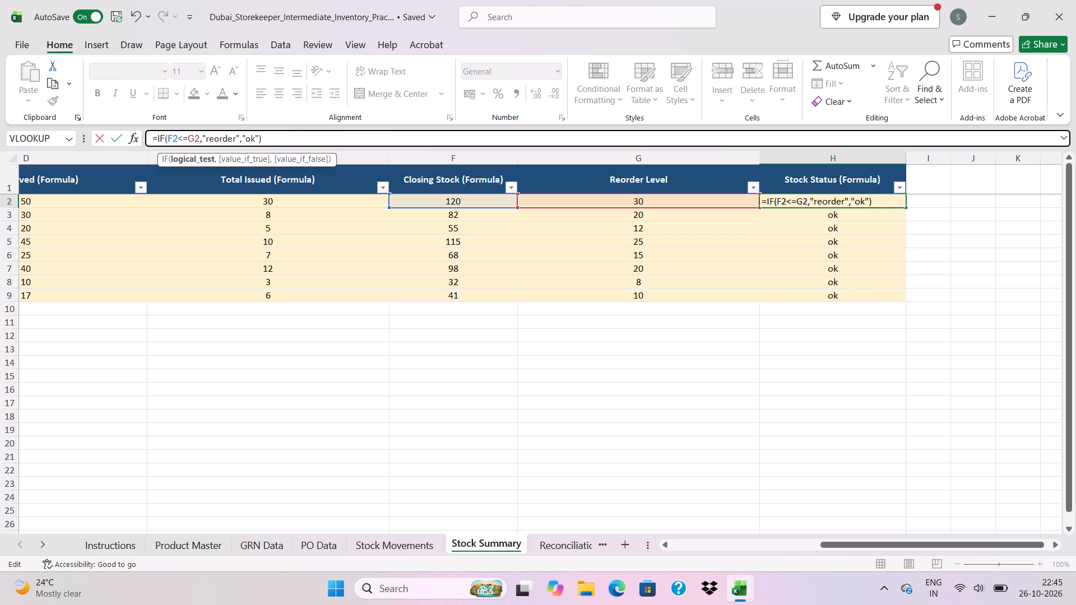
pyautogui.click(185, 138)
pyautogui.press('BackSpace')
pyautogui.press('Return')
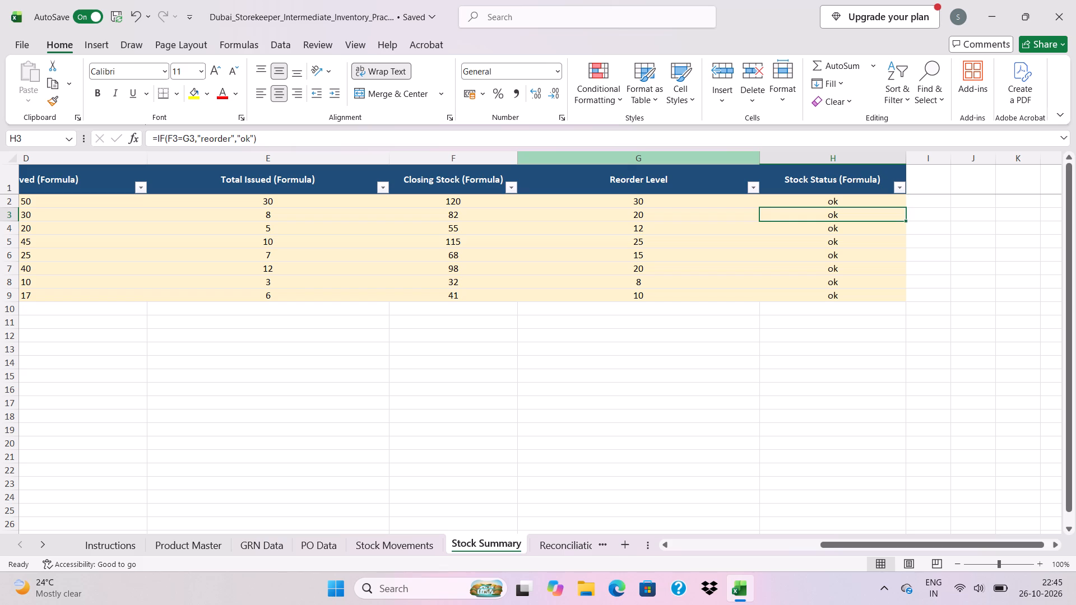
pyautogui.moveTo(843, 197); pyautogui.dragTo(893, 201)
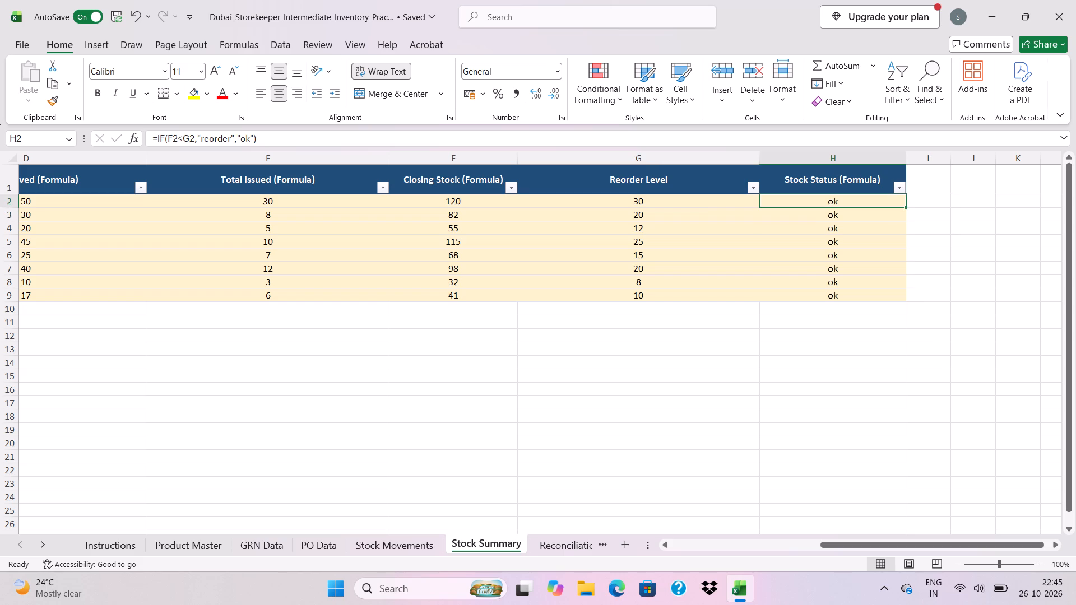
pyautogui.doubleClick(903, 206)
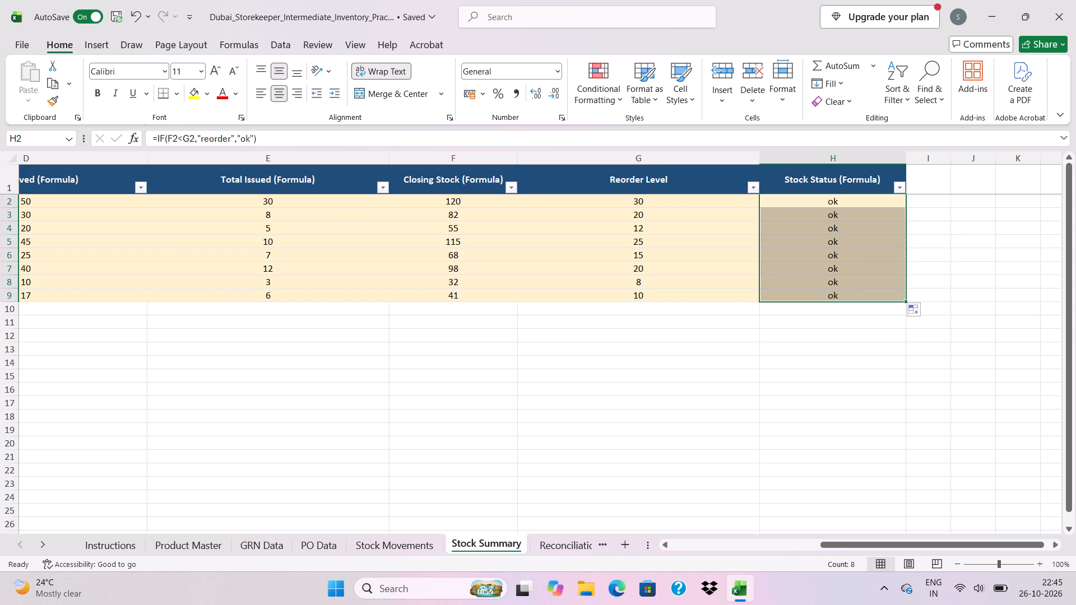
# Review the formula columns on the Stock Movements, Reconciliation, Stock Summary and GRN Data sheets.
pyautogui.click(880, 202)
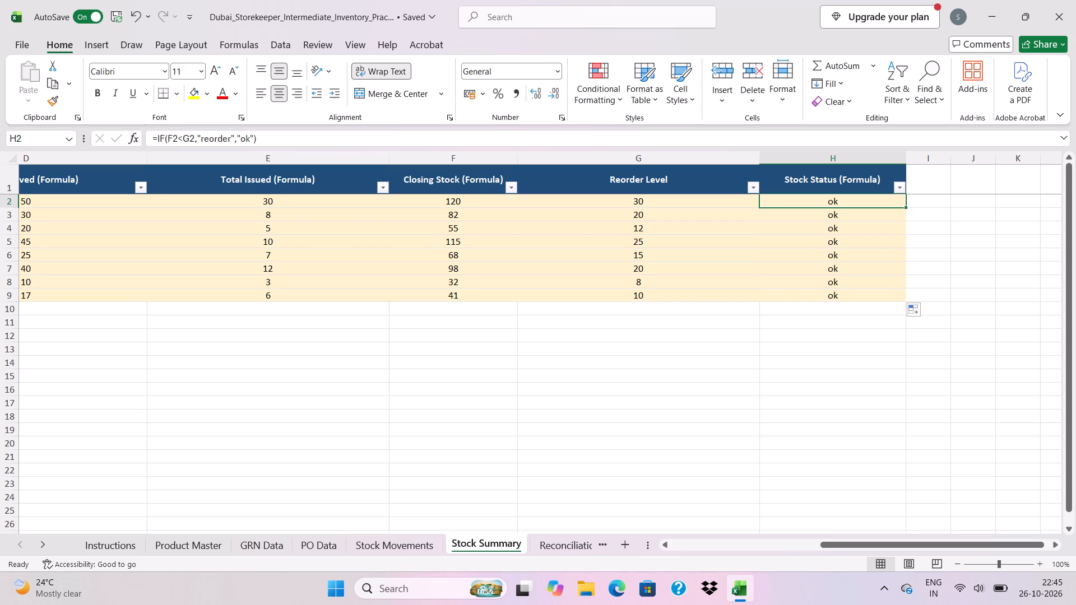
pyautogui.click(423, 544)
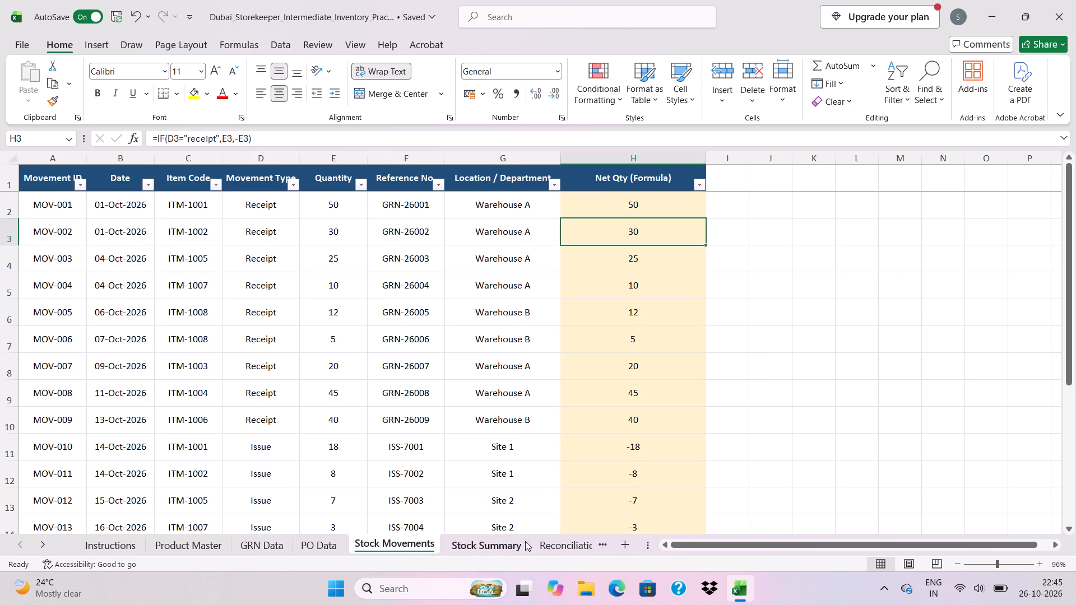
pyautogui.click(548, 546)
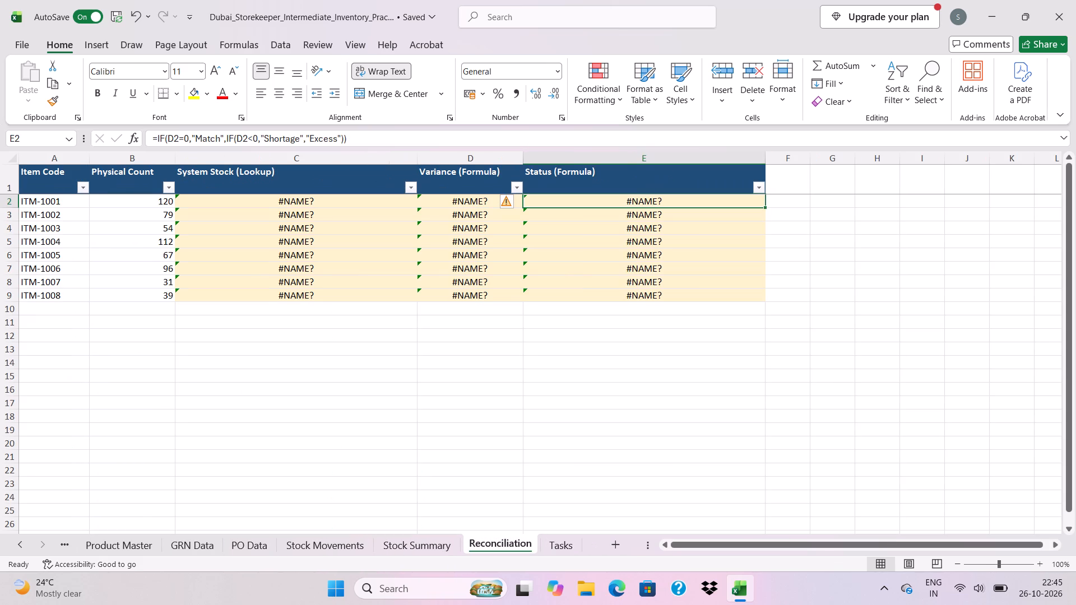
pyautogui.click(493, 210)
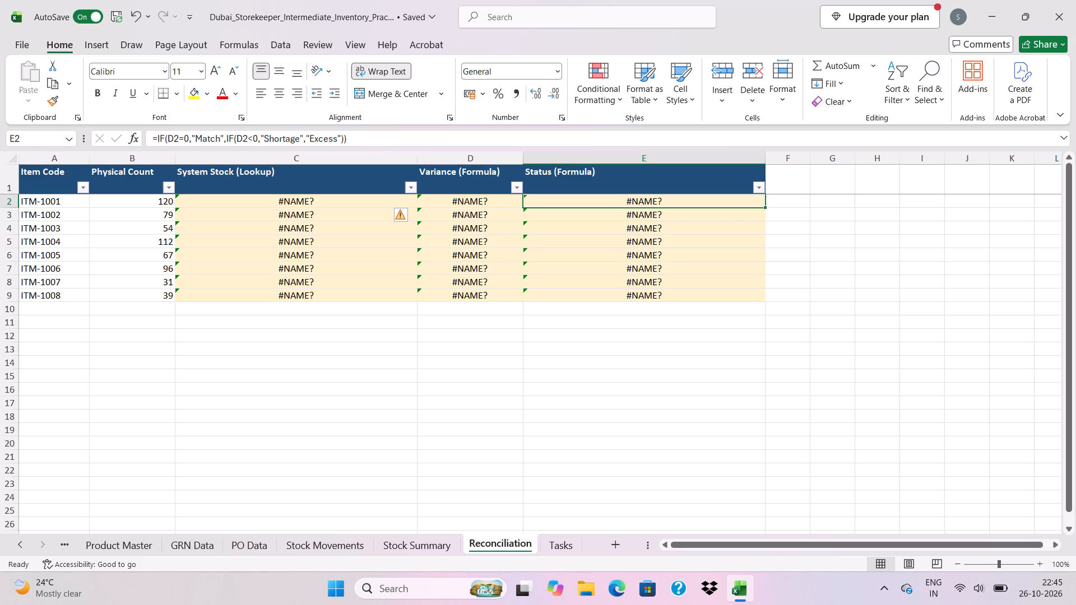
pyautogui.click(628, 272)
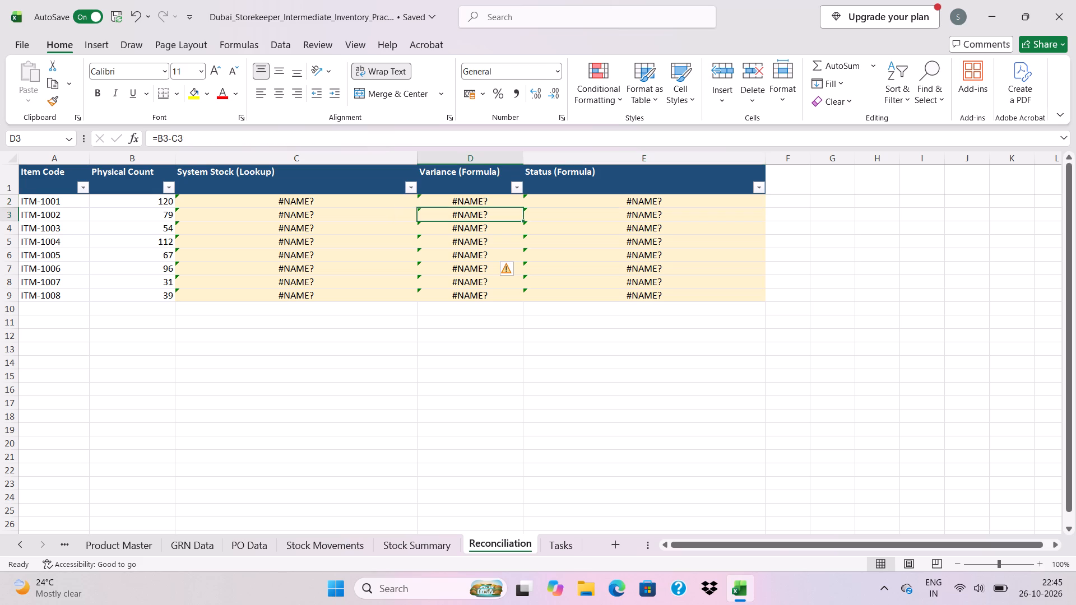
pyautogui.click(401, 542)
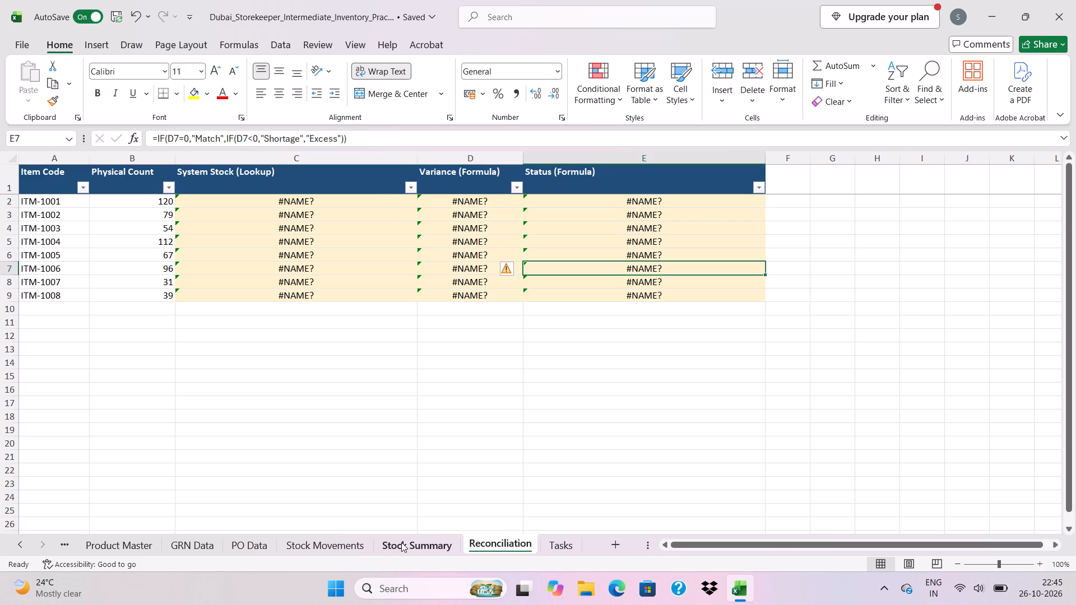
pyautogui.click(367, 544)
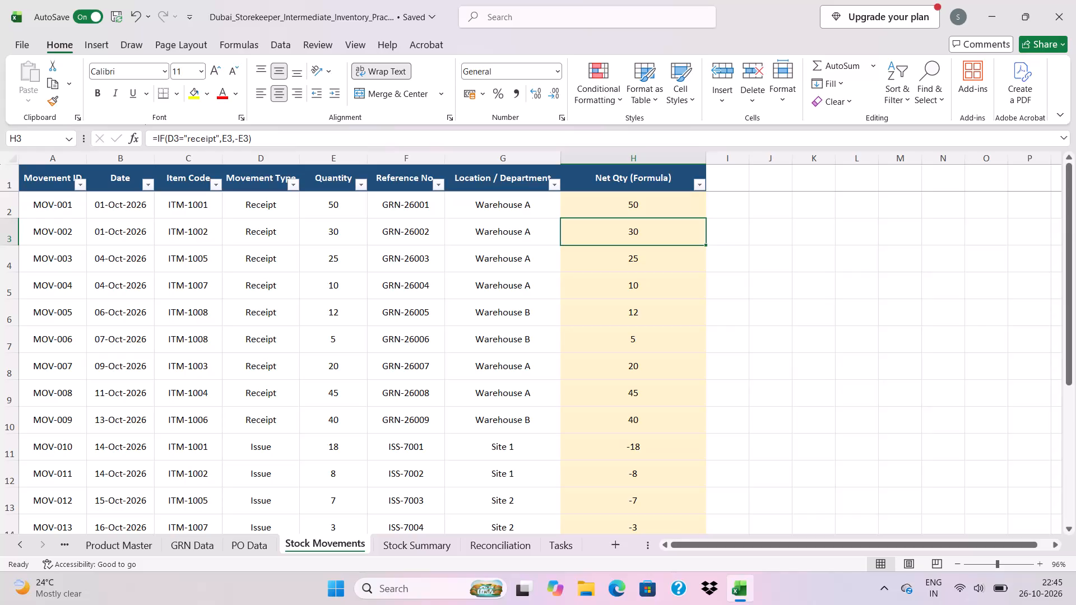
pyautogui.click(637, 198)
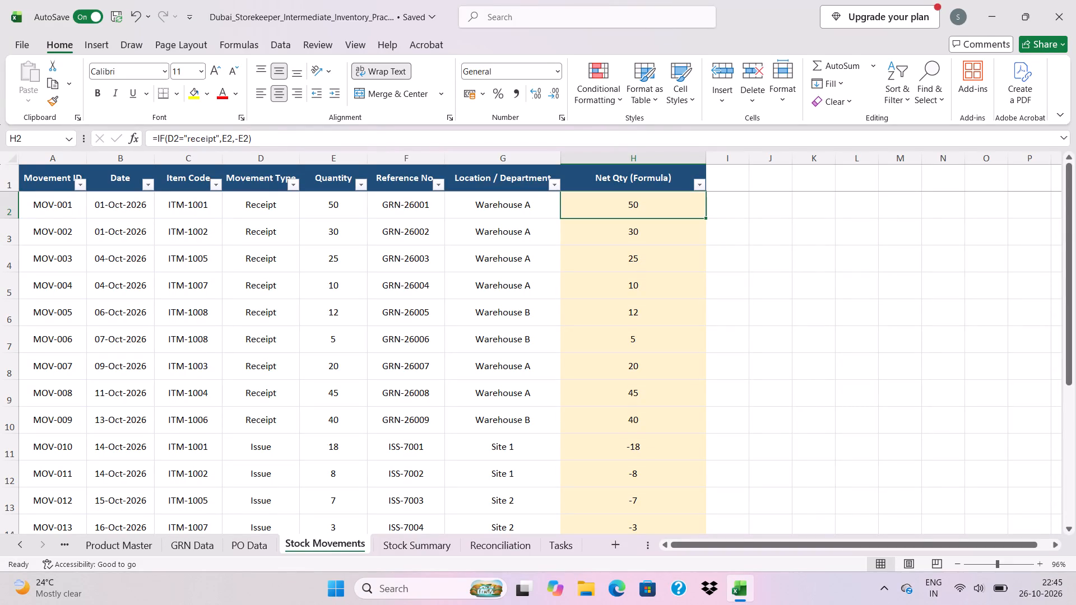
pyautogui.click(474, 536)
pyautogui.click(435, 549)
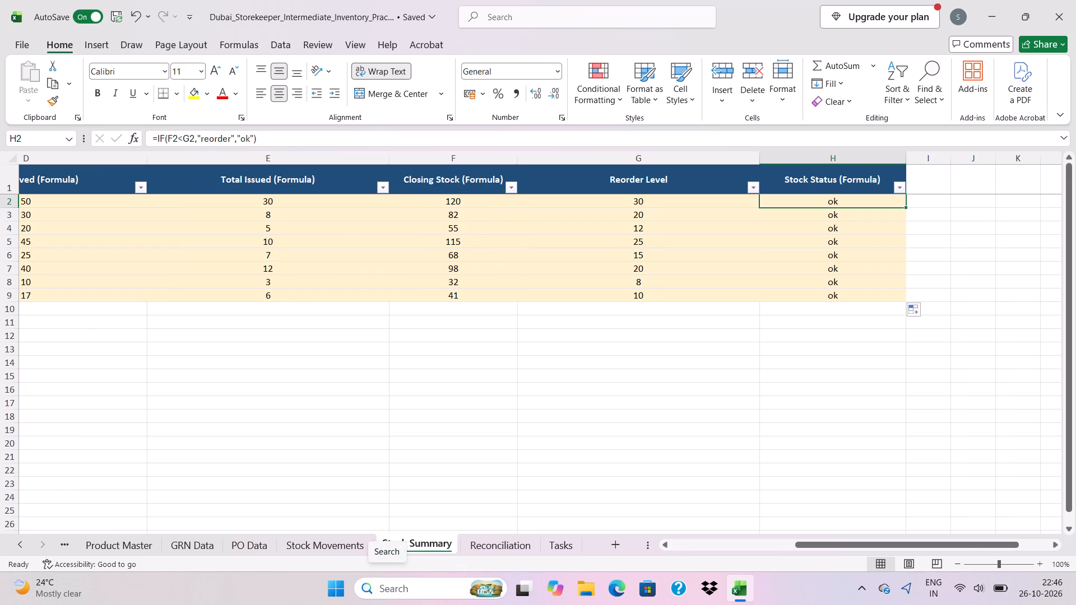
pyautogui.click(205, 548)
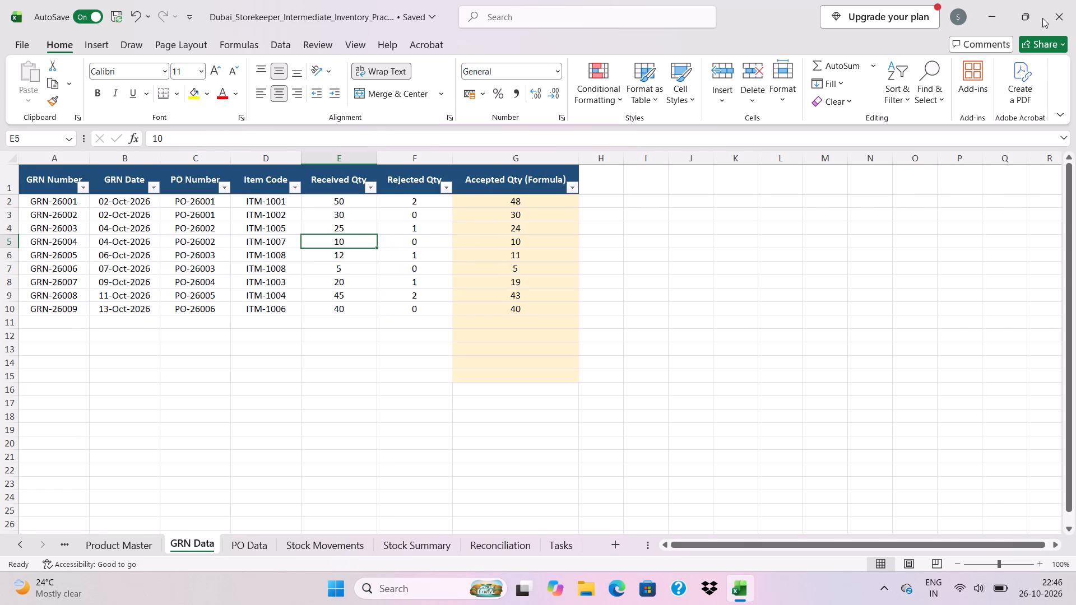
# Save the inventory practice workbook and close it.
pyautogui.hotkey('ctrl', 's')
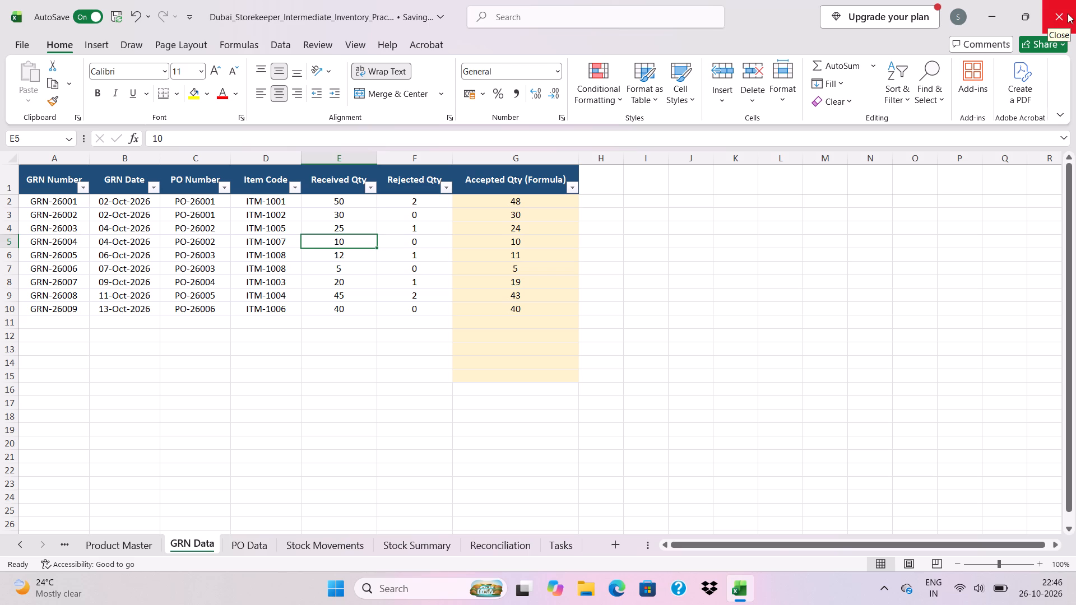
pyautogui.click(1068, 13)
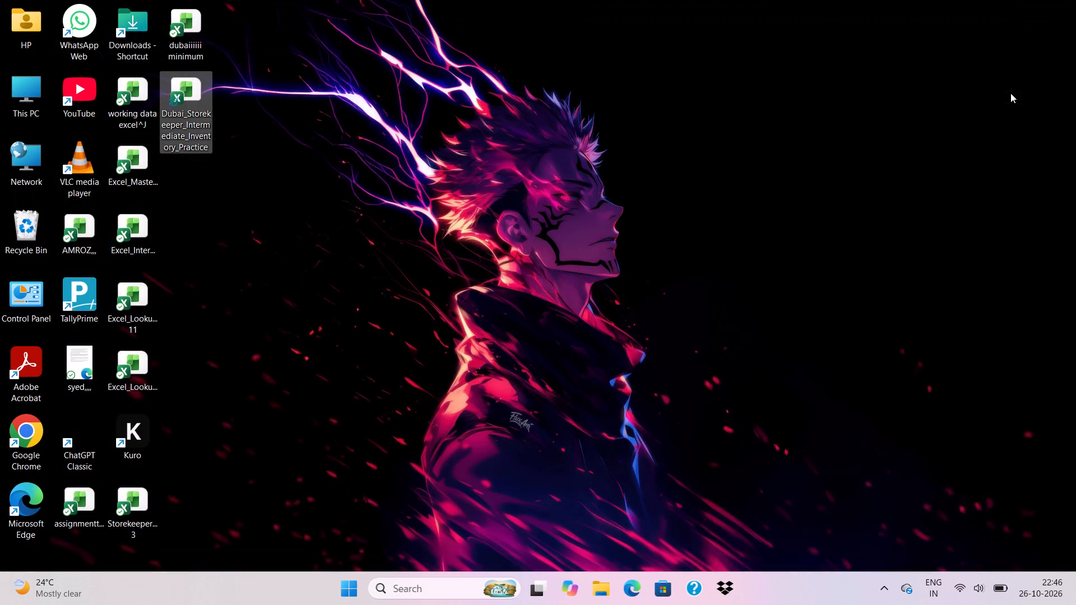
pyautogui.click(398, 582)
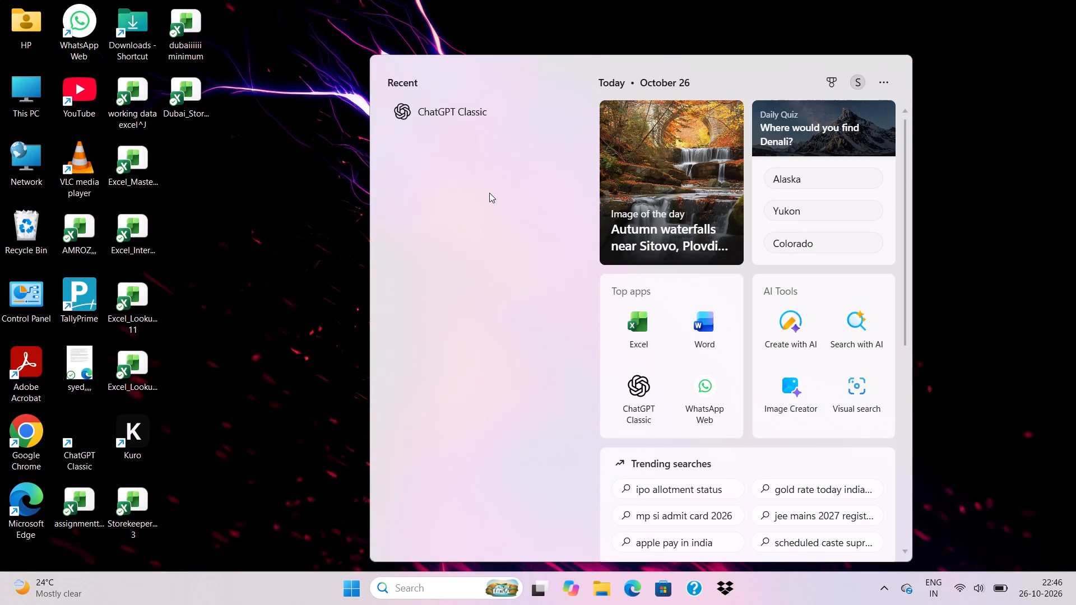
pyautogui.doubleClick(476, 114)
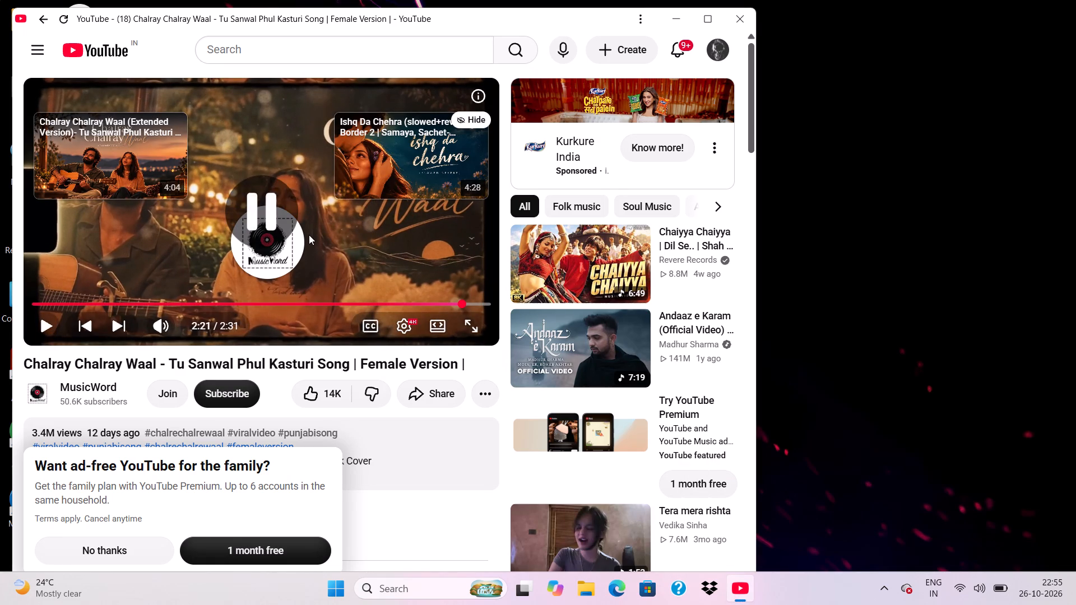
# Browse the recommendations beside the video, play "Tera mera rishta" and maximize the YouTube window.
pyautogui.scroll(-2, 569, 266)
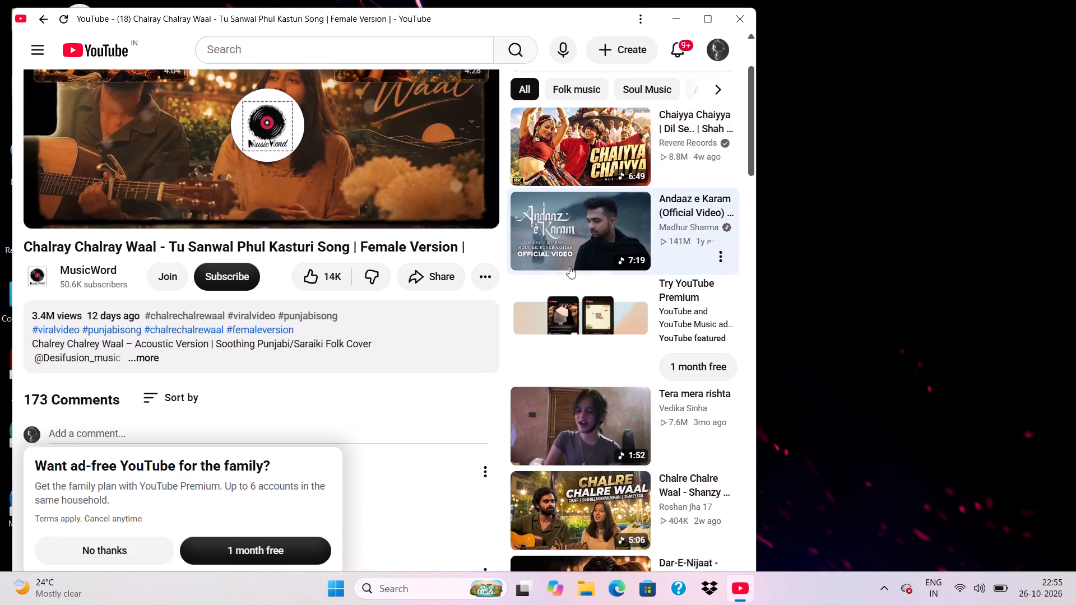
pyautogui.scroll(-3, 569, 266)
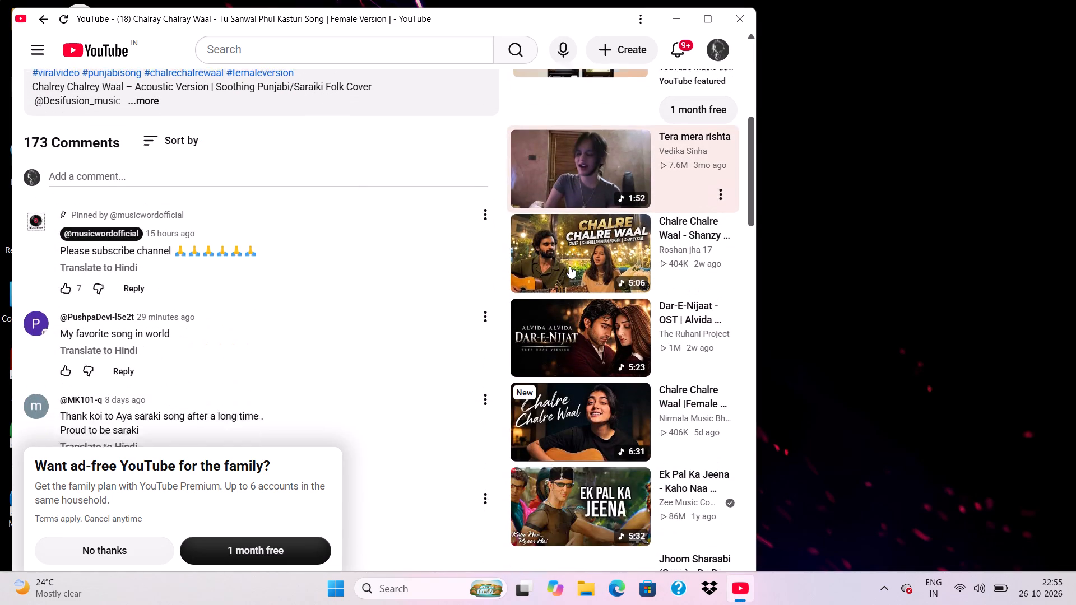
pyautogui.scroll(-1, 569, 266)
pyautogui.scroll(1, 569, 266)
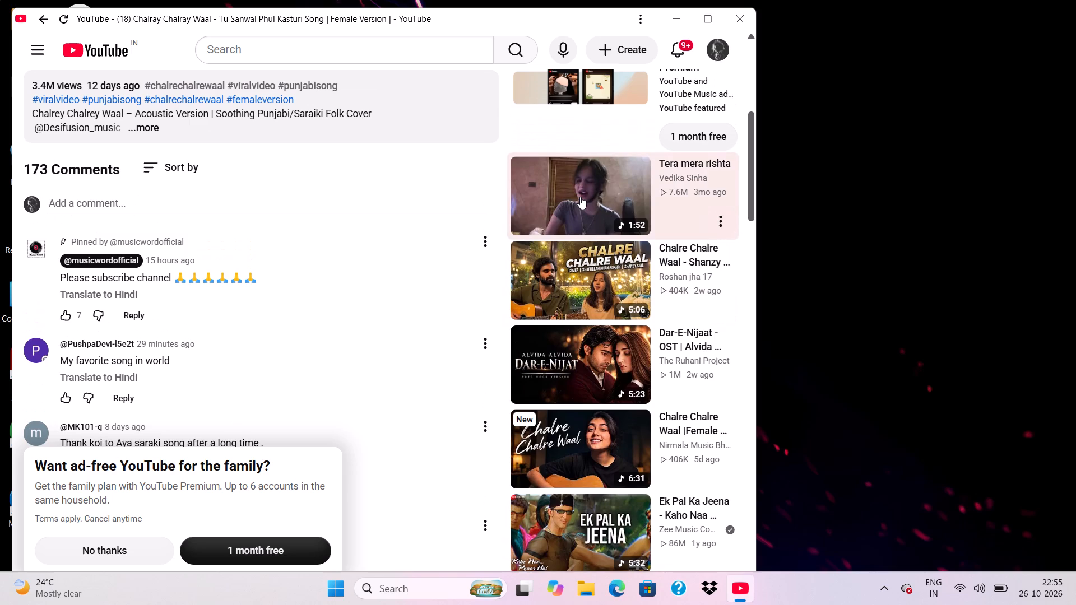
pyautogui.click(580, 197)
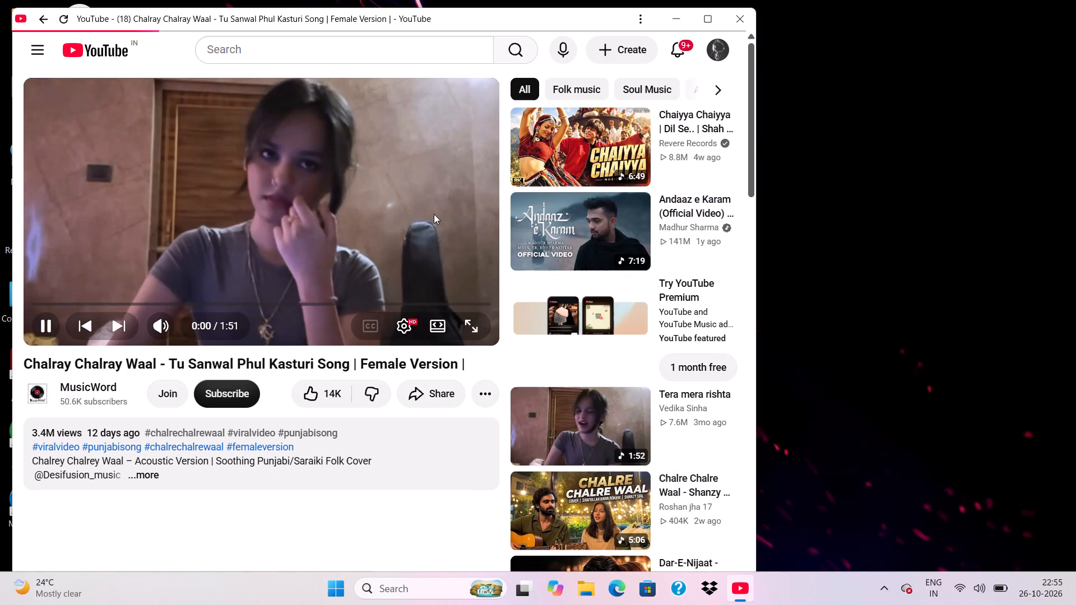
pyautogui.click(703, 26)
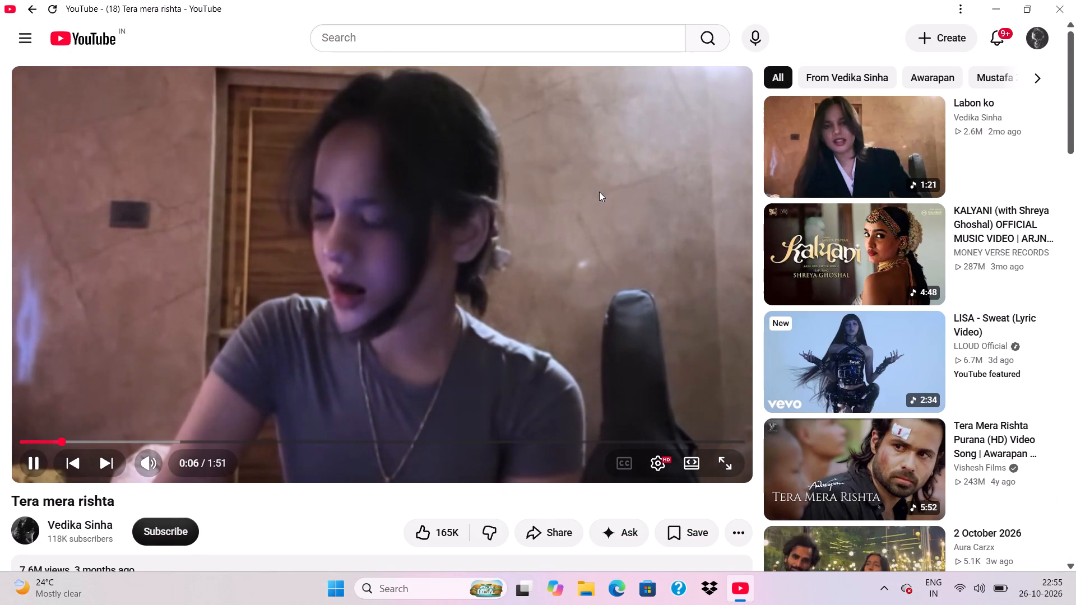
# Browse the comments and recommended videos on the "Tera mera rishta" page, and close YouTube.
pyautogui.scroll(-5, 498, 306)
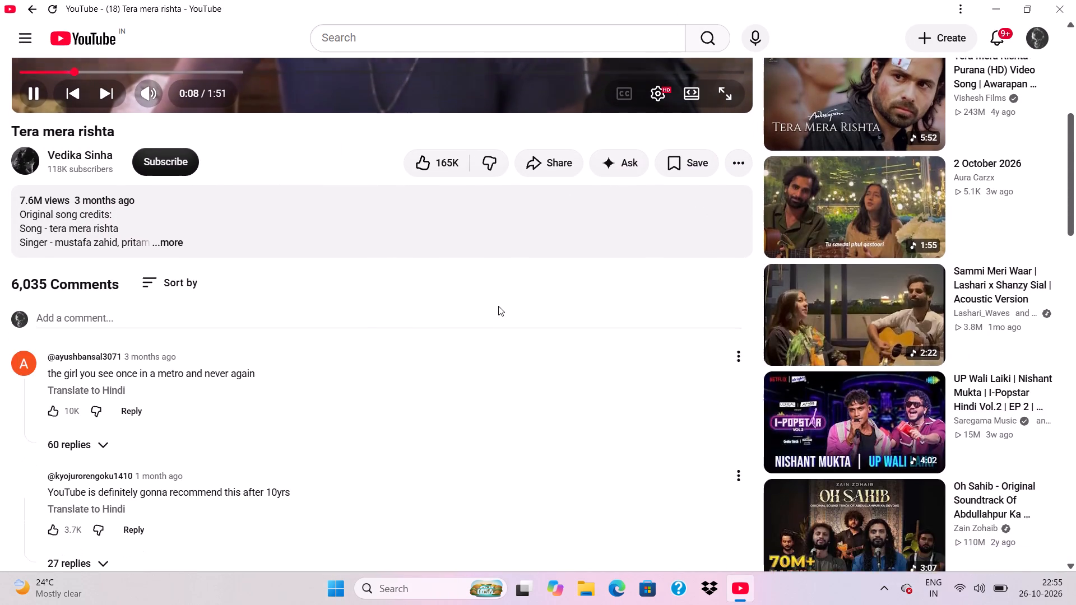
pyautogui.scroll(-2, 498, 306)
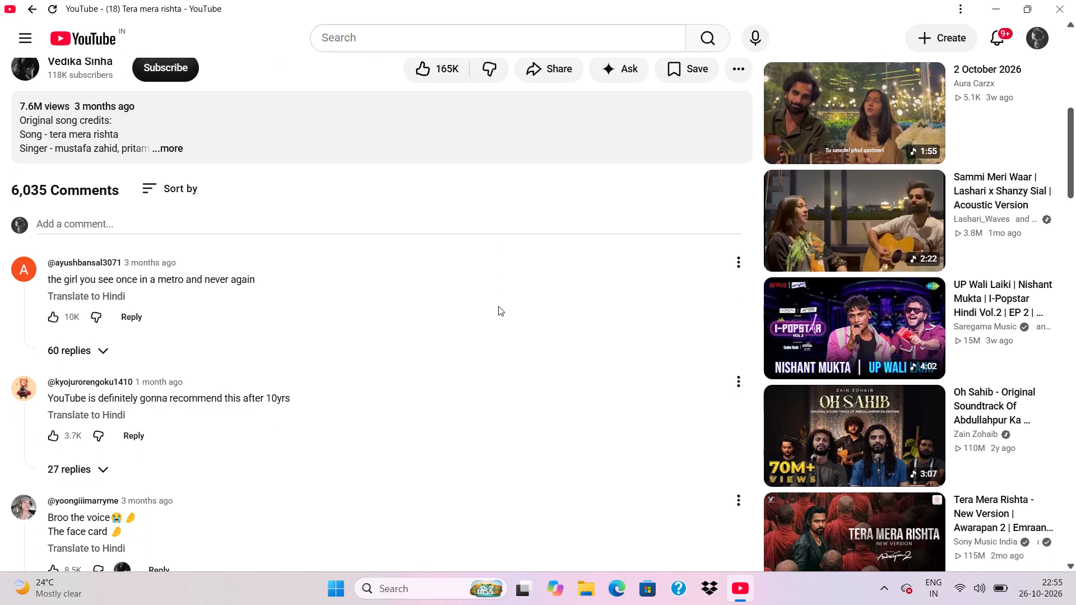
pyautogui.scroll(3, 498, 306)
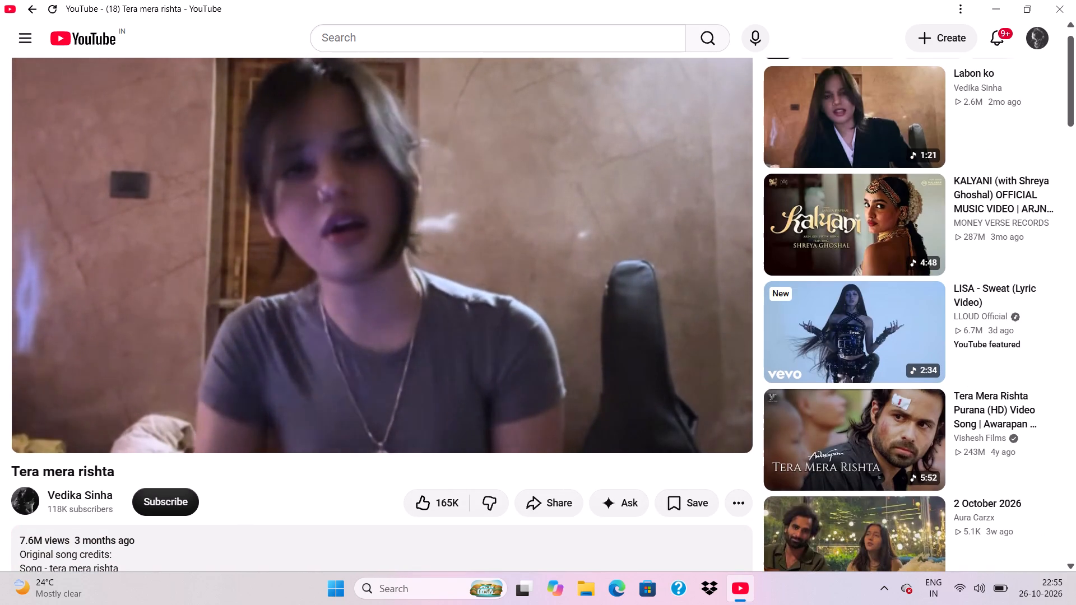
pyautogui.click(560, 199)
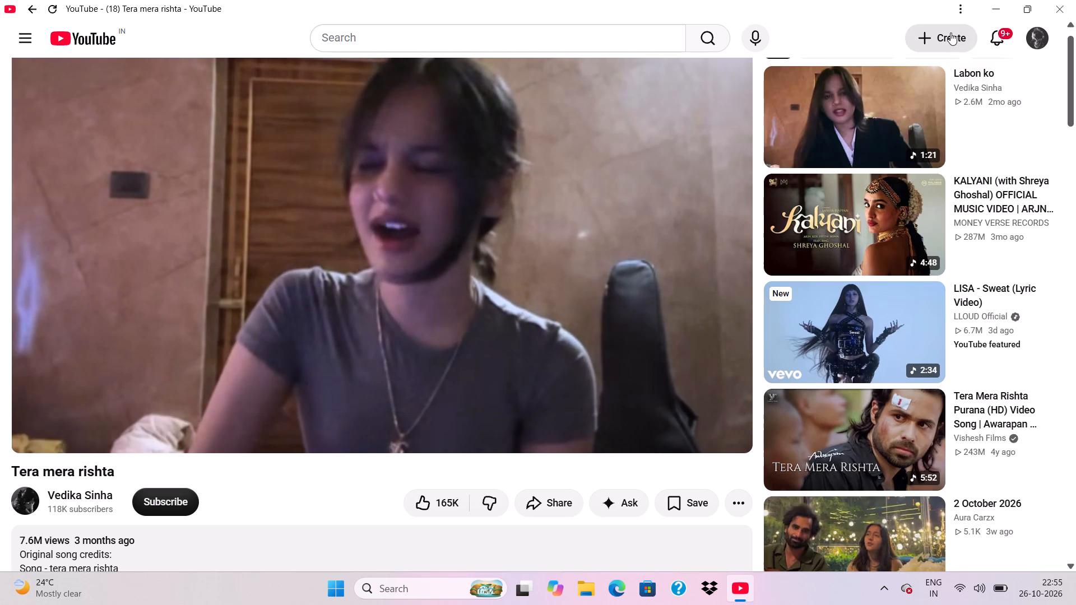
pyautogui.click(1055, 7)
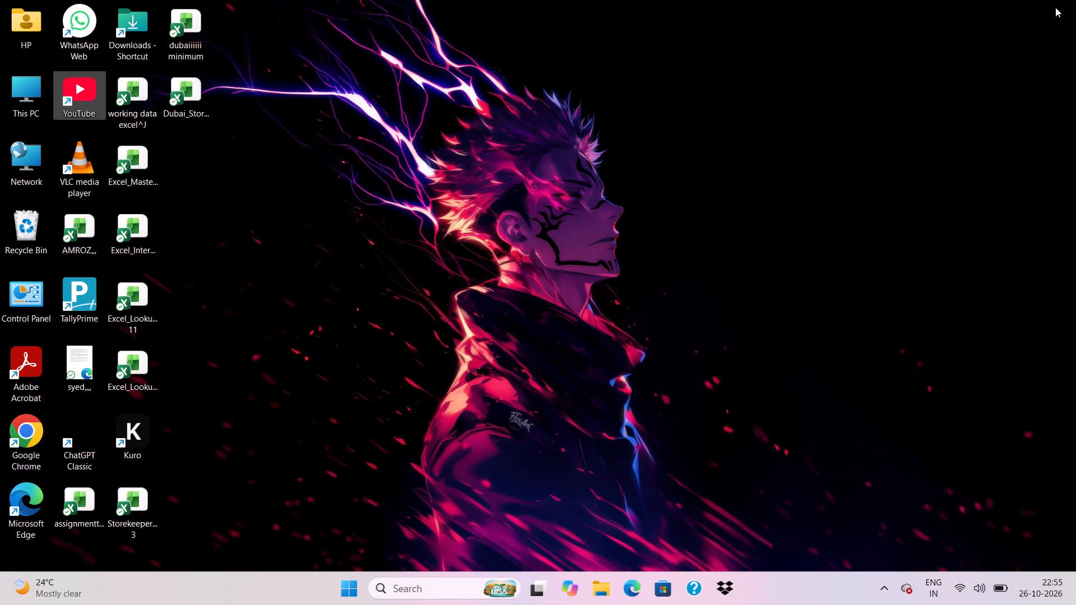
# Reopen YouTube from the desktop.
pyautogui.doubleClick(90, 102)
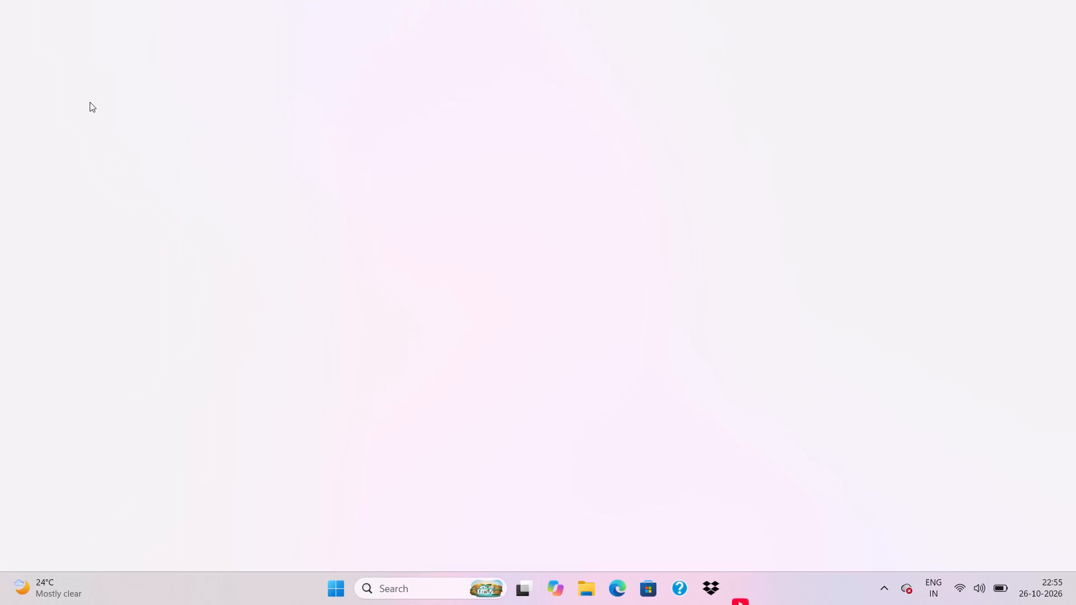